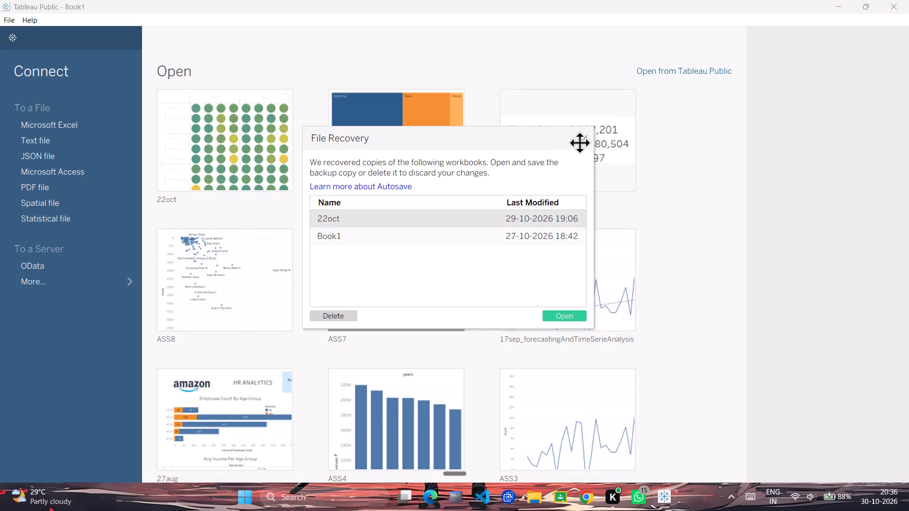
Dismiss the file recovery prompt and connect to the Excel workbook DataNation.xlsx in the 01 Tableau_Excel folder.
left_click(586, 136)
left_click(98, 127)
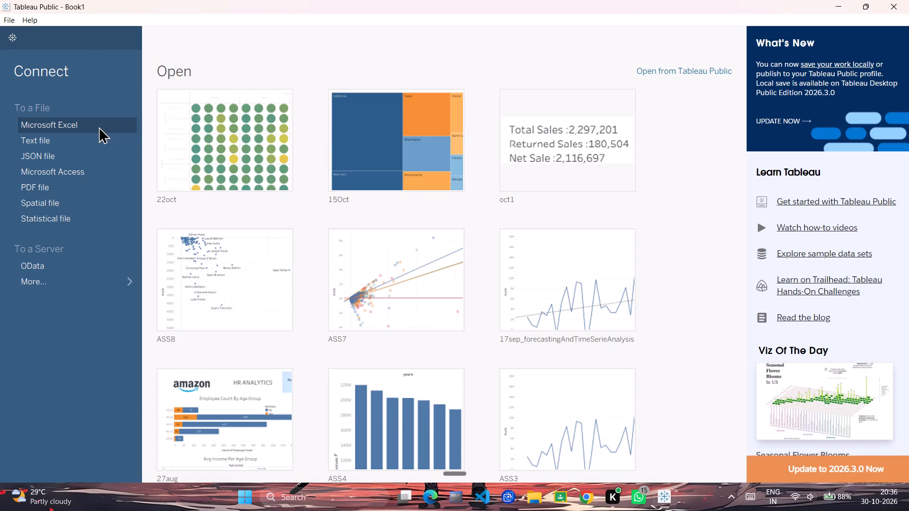
scroll(151, 238, "down", 5)
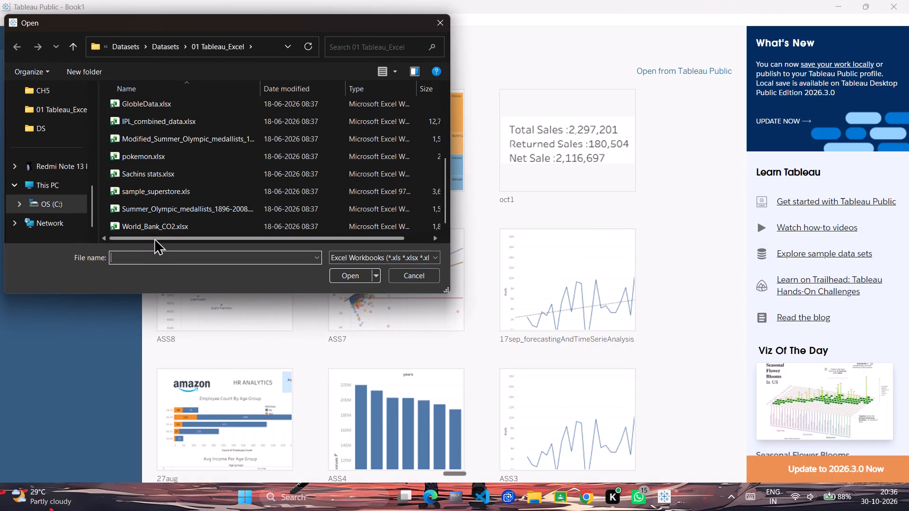
scroll(167, 191, "up", 2)
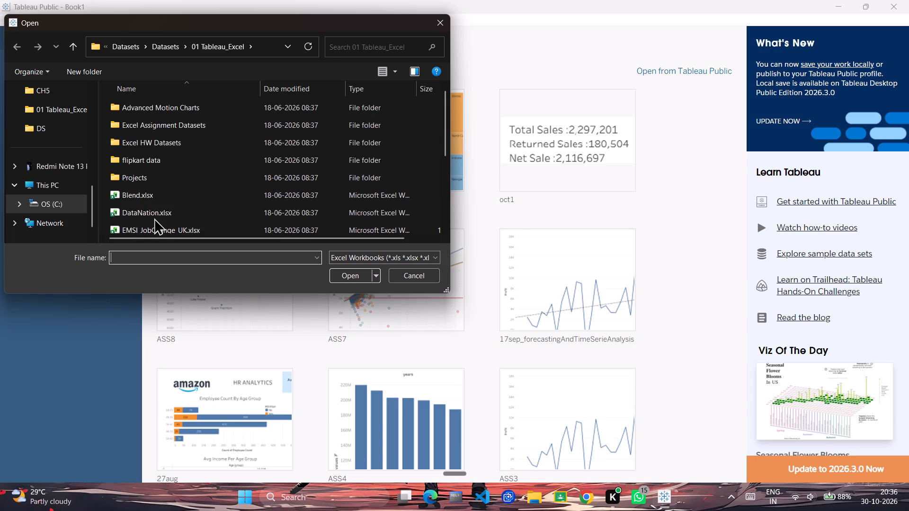
left_click(155, 211)
left_click(344, 275)
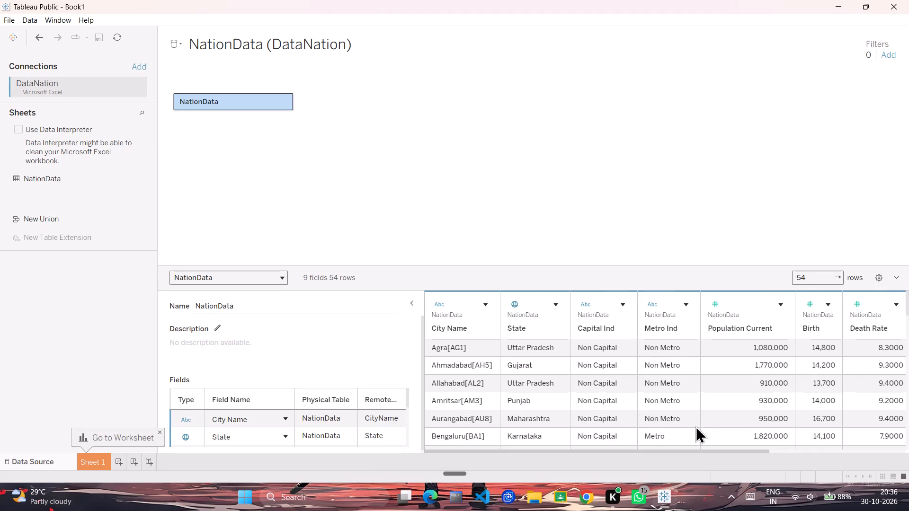
Apply the automatic Split to the City Name column of NationData to separate city names from their bracketed codes.
left_click_drag(741, 450, 908, 452)
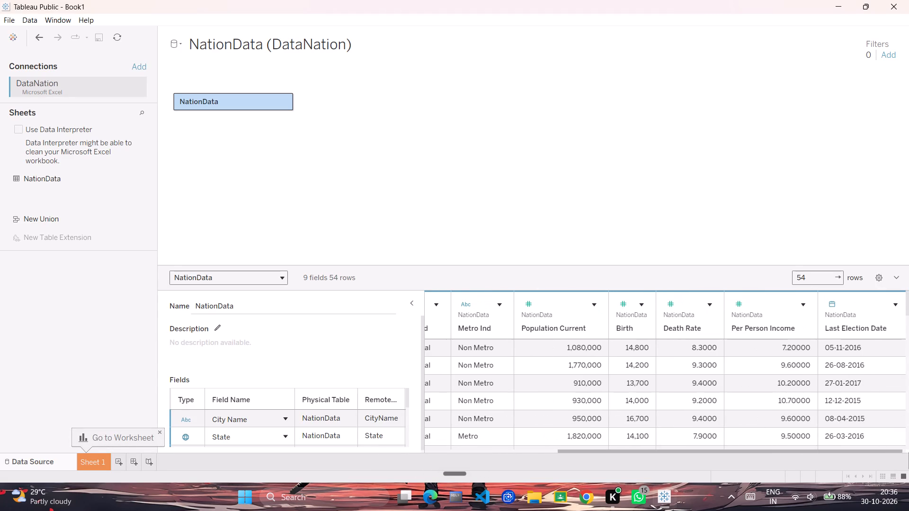
left_click_drag(908, 452, 517, 443)
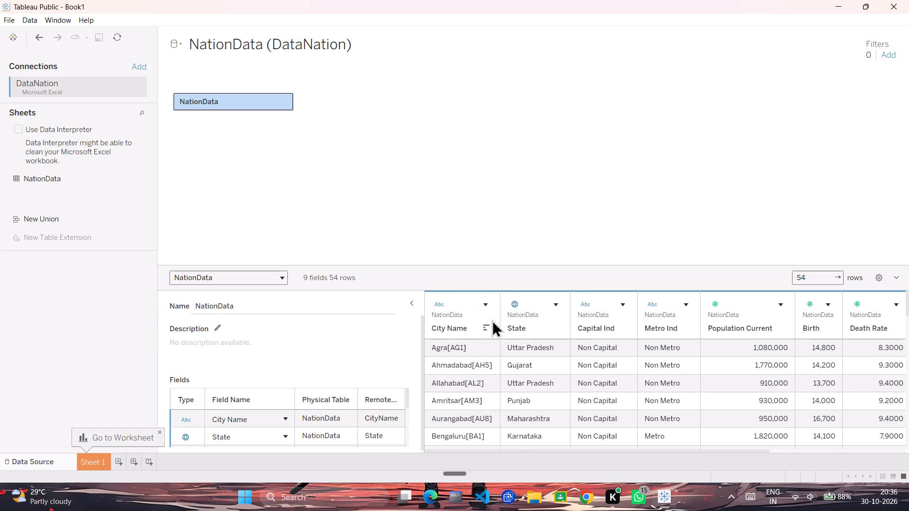
left_click(468, 308)
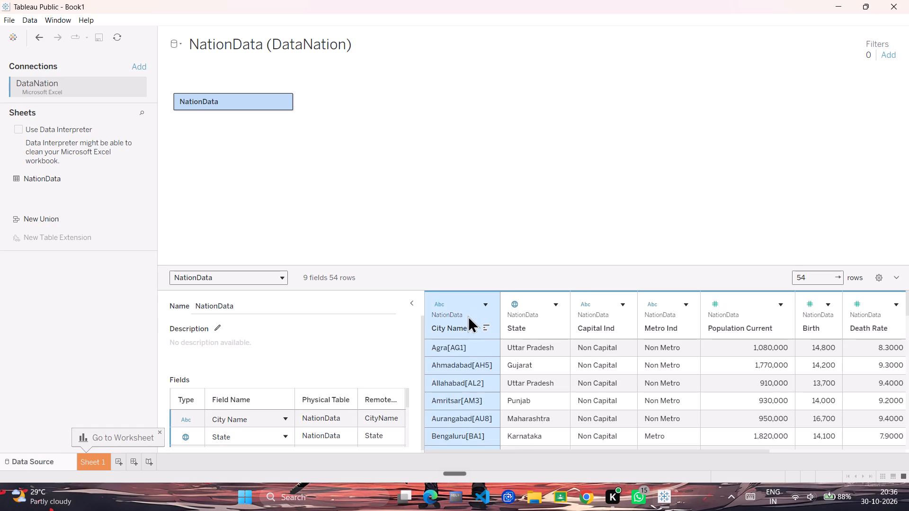
left_click(487, 305)
left_click(513, 243)
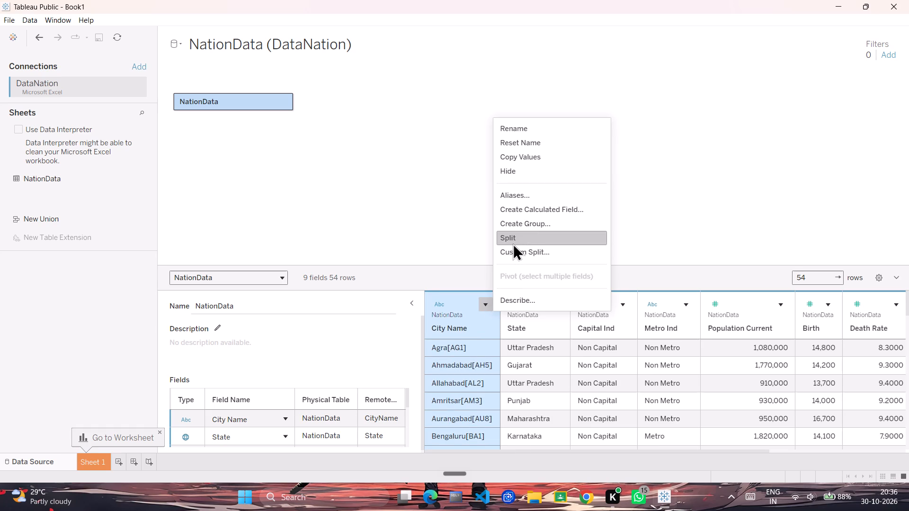
left_click(617, 449)
left_click_drag(617, 450, 623, 450)
left_click_drag(623, 450, 908, 444)
left_click(732, 185)
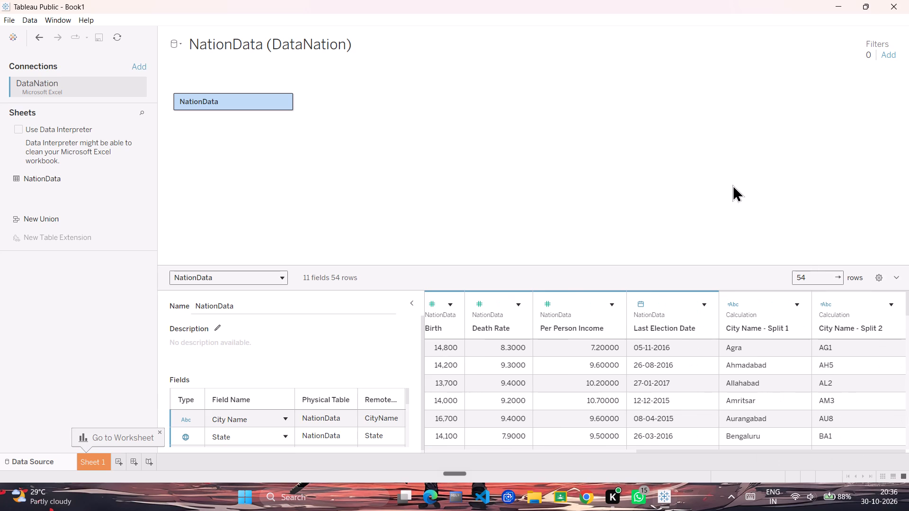
Open Sheet 1 and add the City Name - Split 1 field to the empty view so the cities are listed as rows.
left_click(90, 462)
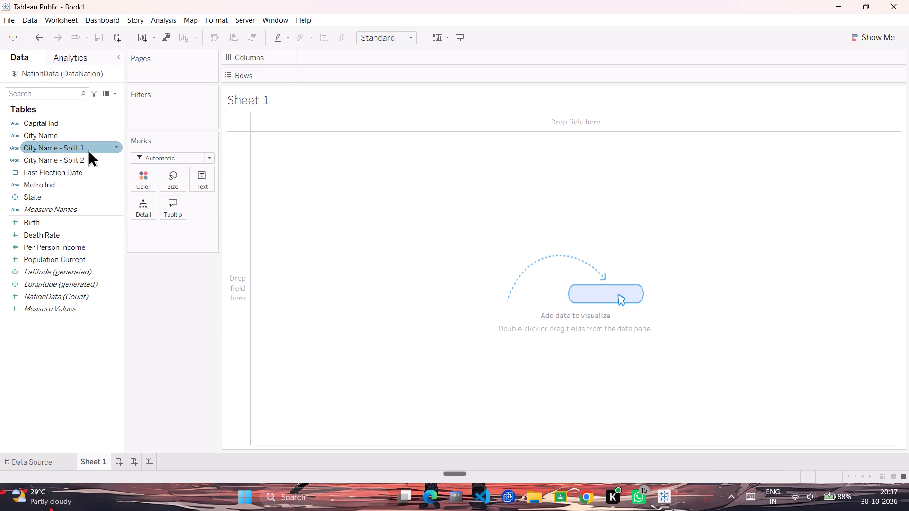
left_click_drag(96, 146, 314, 148)
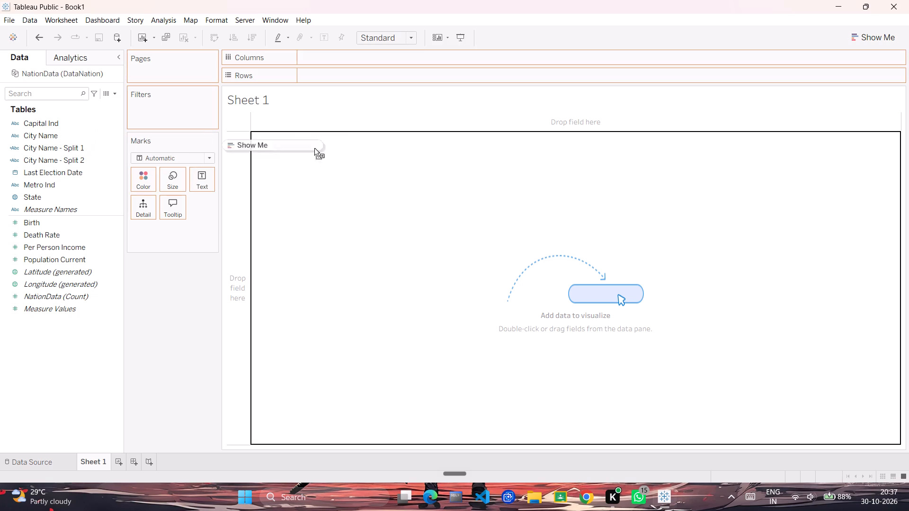
left_click_drag(314, 148, 364, 177)
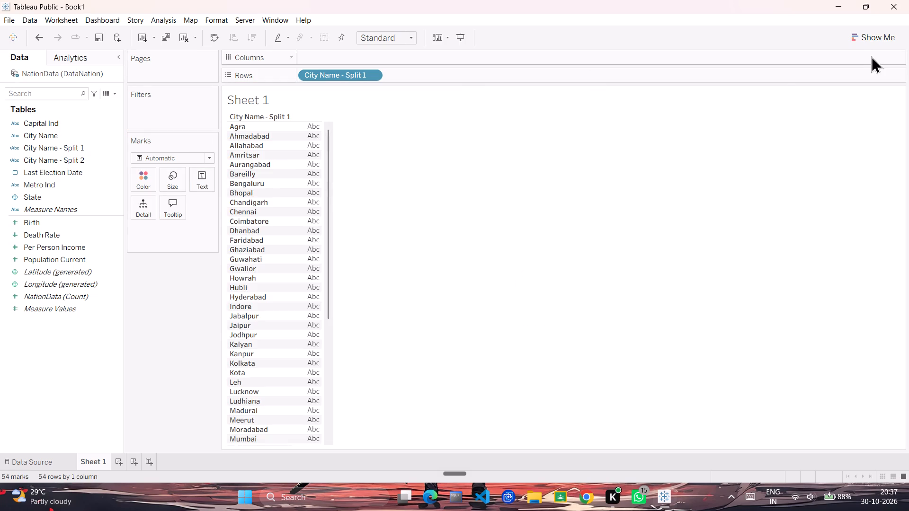
Convert the city list into a symbol map with Show Me, letting it choose the required fields automatically.
left_click(878, 41)
left_click(799, 114)
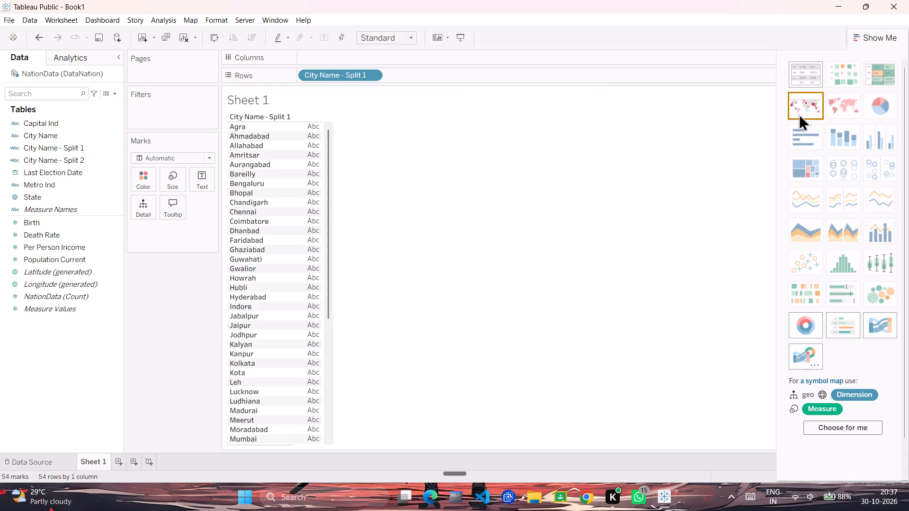
left_click(790, 104)
double_click(797, 106)
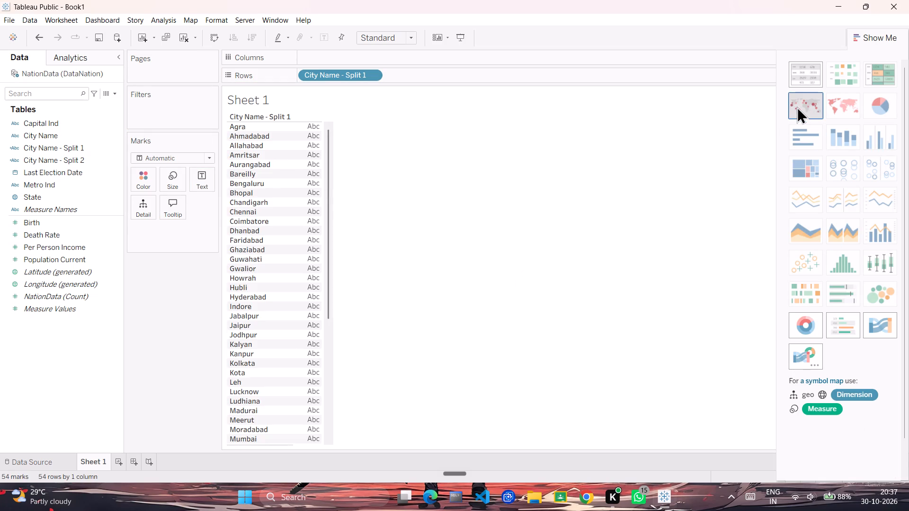
left_click(797, 107)
left_click(833, 433)
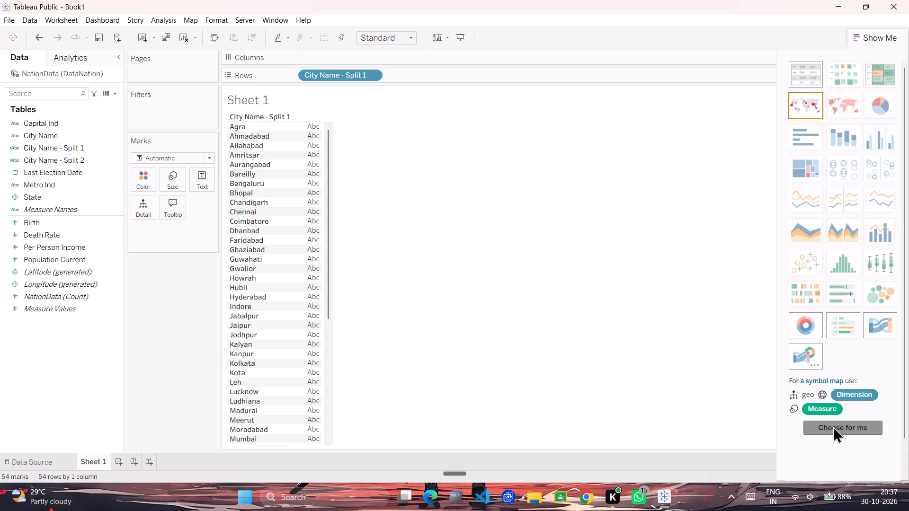
left_click(833, 426)
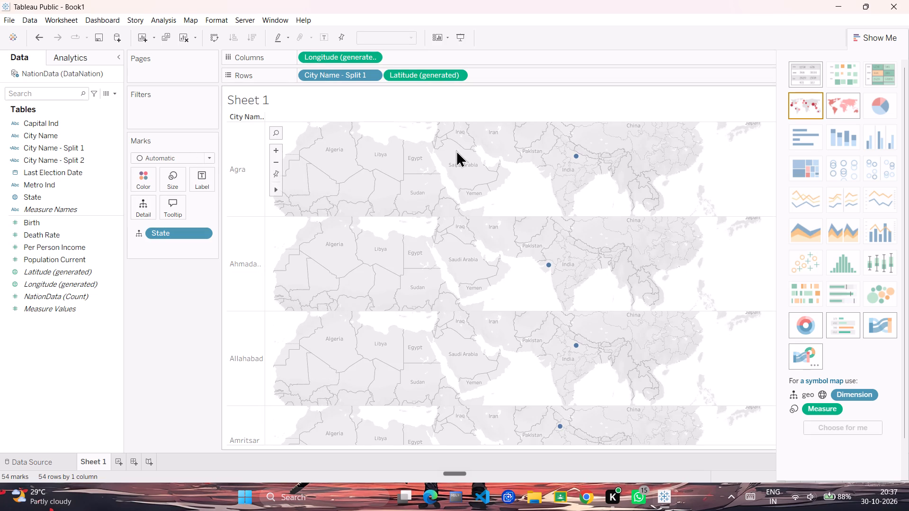
Remove City Name - Split 1 from Rows so the view is a single map by State.
left_click_drag(328, 70, 261, 224)
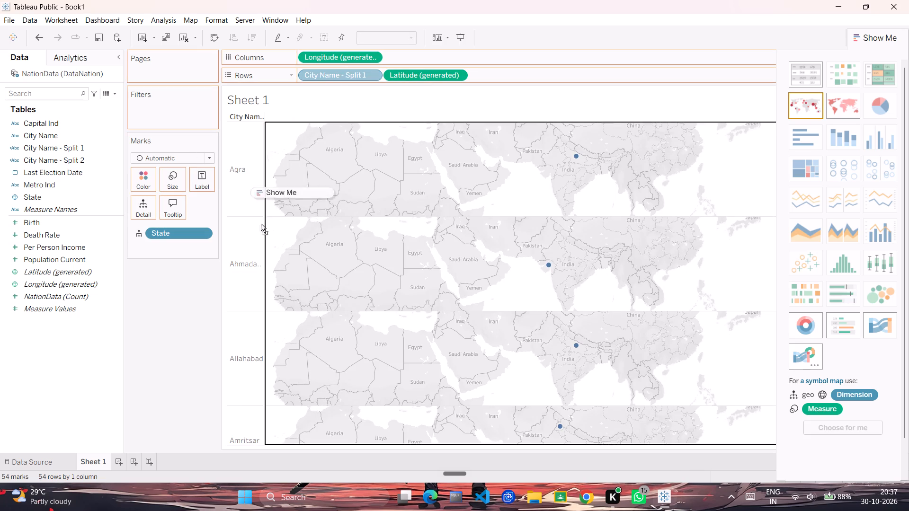
left_click_drag(261, 224, 174, 326)
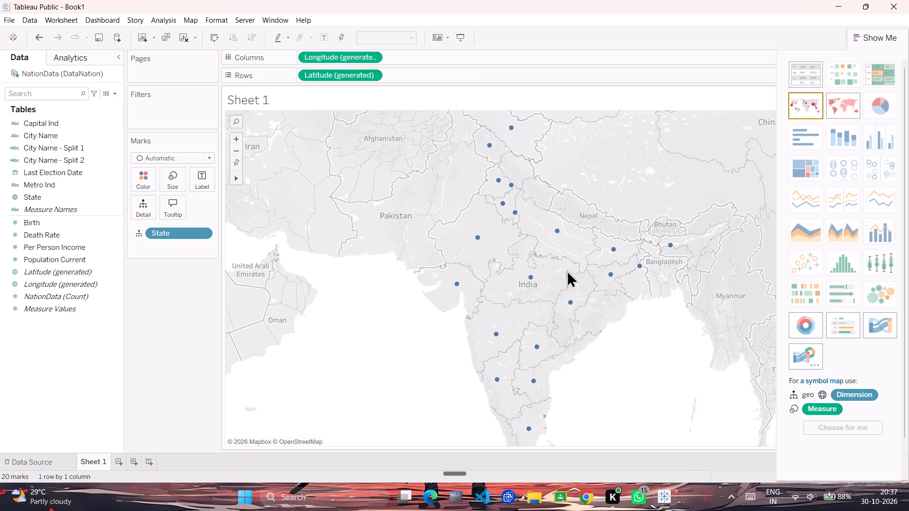
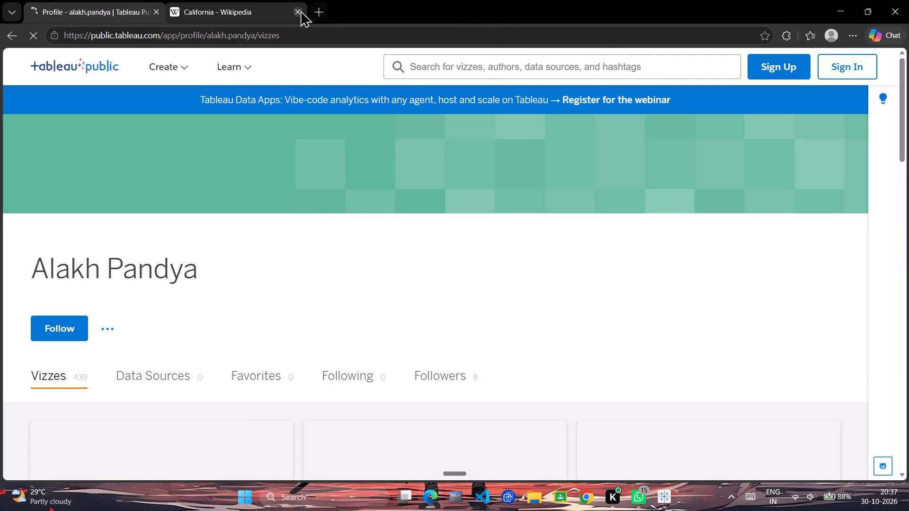
Close the California Wikipedia page and open the viz 2026_10_29_Club_001_1 from the Tableau Public profile in the browser.
left_click(298, 10)
scroll(304, 256, "down", 2)
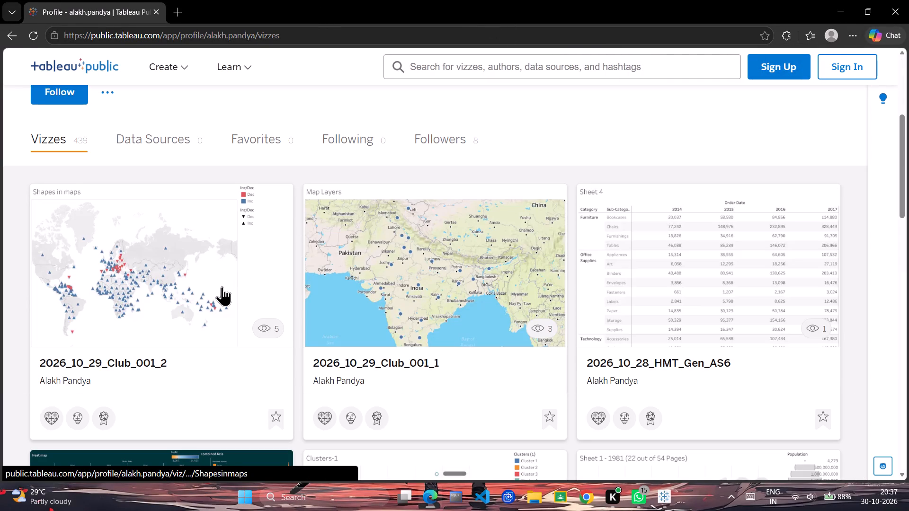
left_click(485, 320)
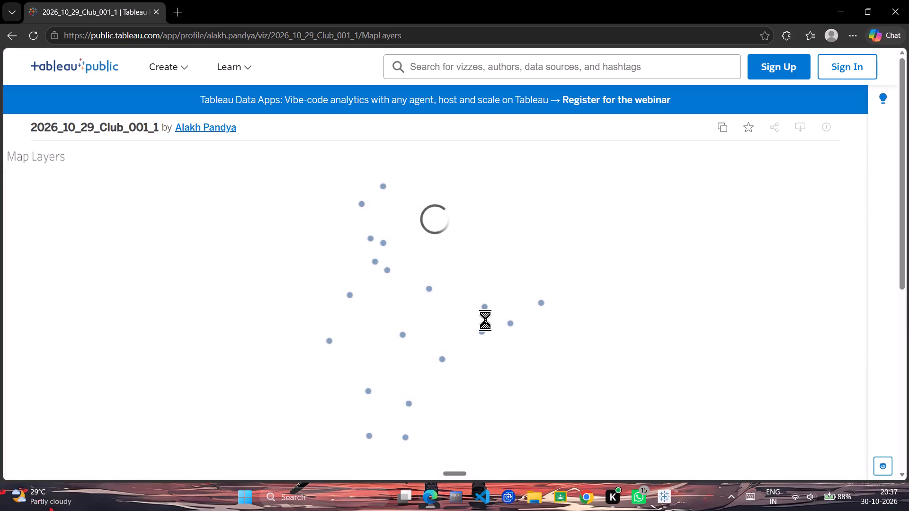
Look over the published Map Layers viz 2026_10_29_Club_001_1, examining its map of India and the Details section.
scroll(485, 320, "down", 1)
scroll(905, 361, "down", 2)
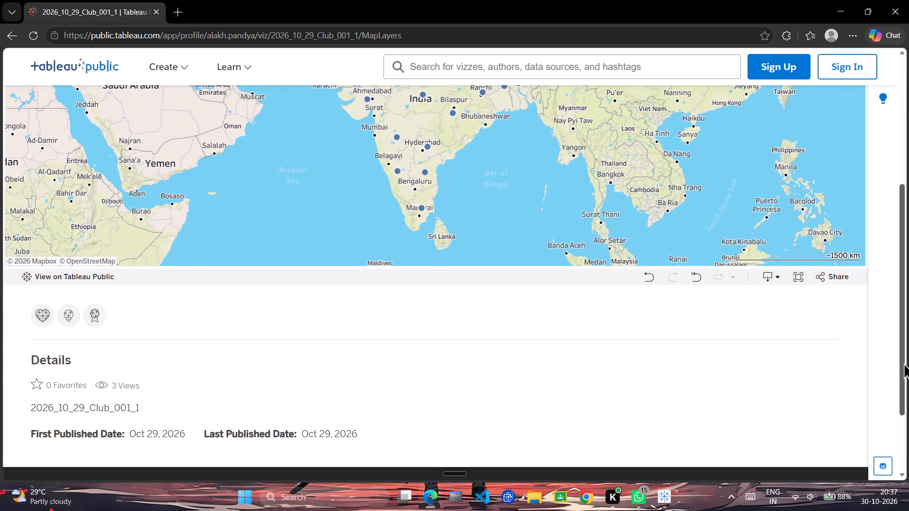
scroll(154, 356, "down", 4)
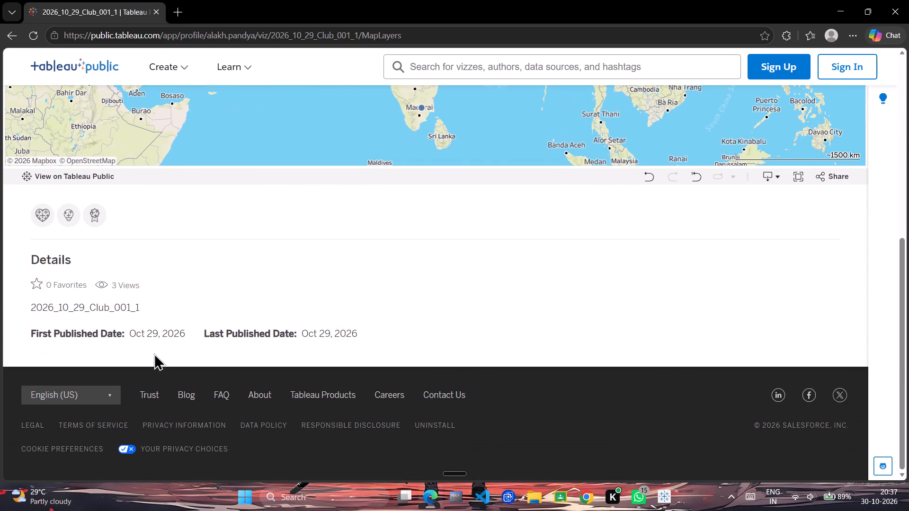
scroll(154, 353, "up", 4)
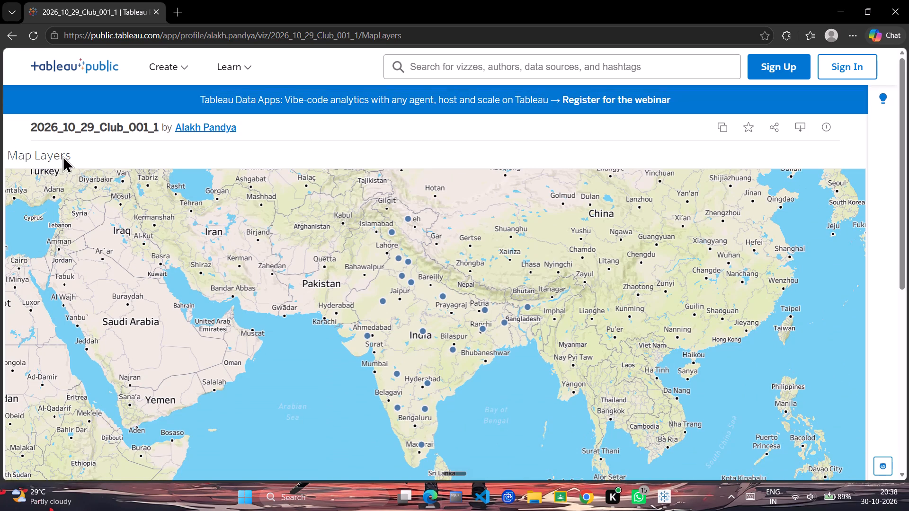
scroll(537, 365, "down", 3)
Make a copy of the published viz 2026_10_29_Club_001_1.
left_click(729, 124)
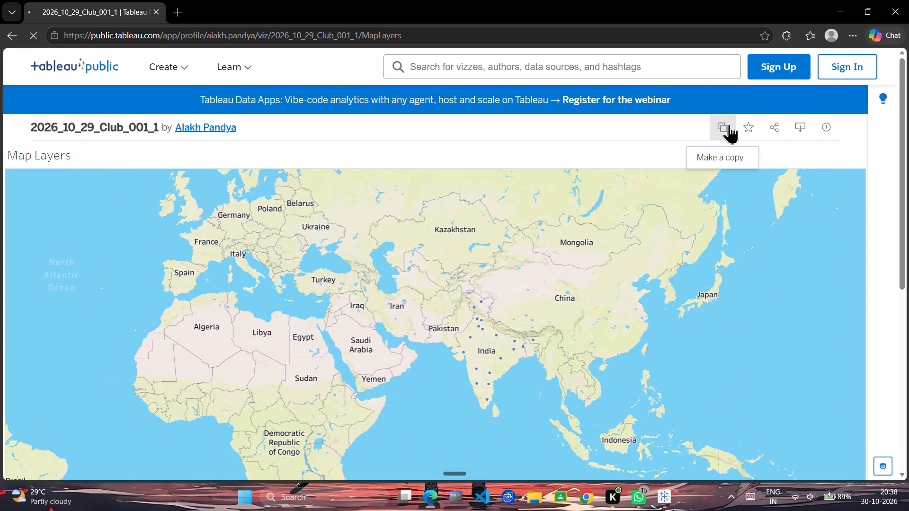
scroll(521, 329, "up", 3)
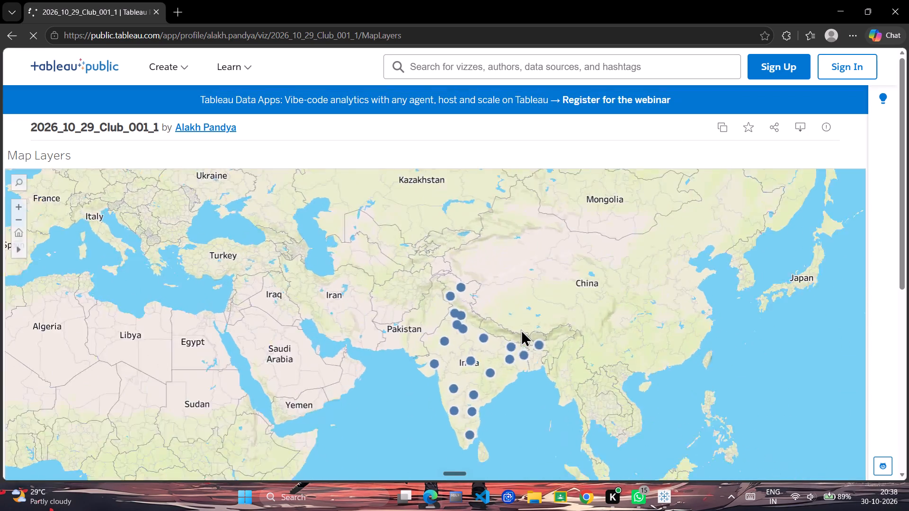
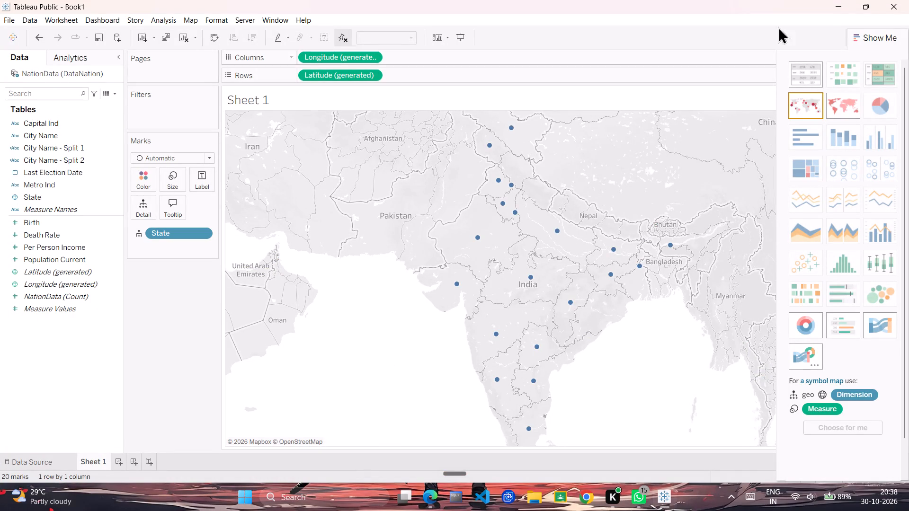
Set the background map of the Sheet 1 symbol map to Satellite.
left_click(859, 43)
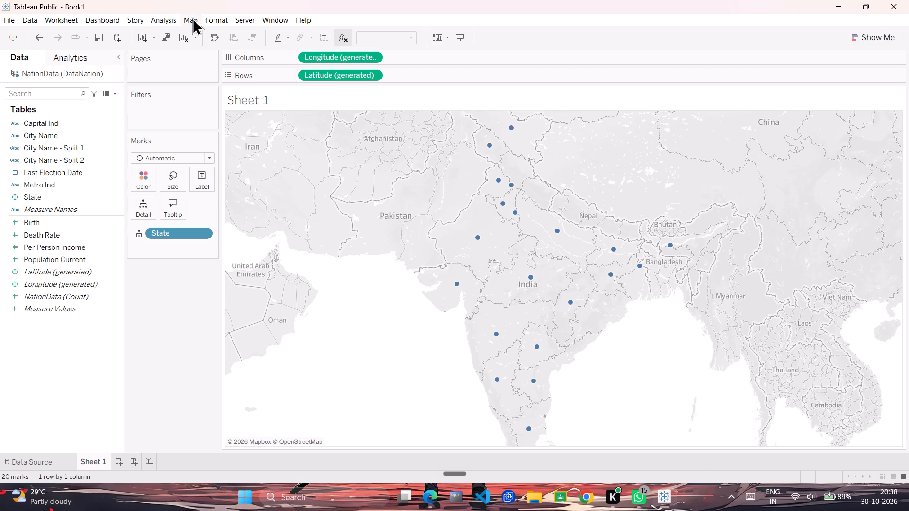
left_click(188, 18)
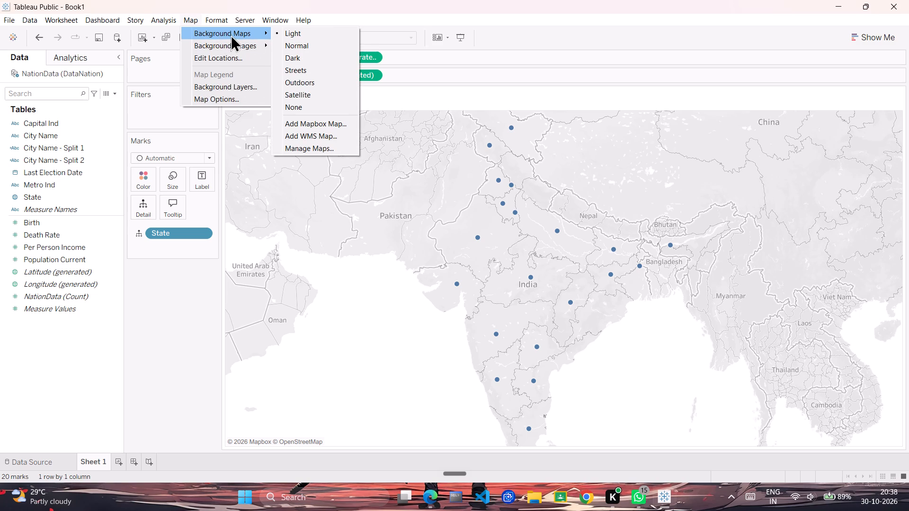
left_click(330, 92)
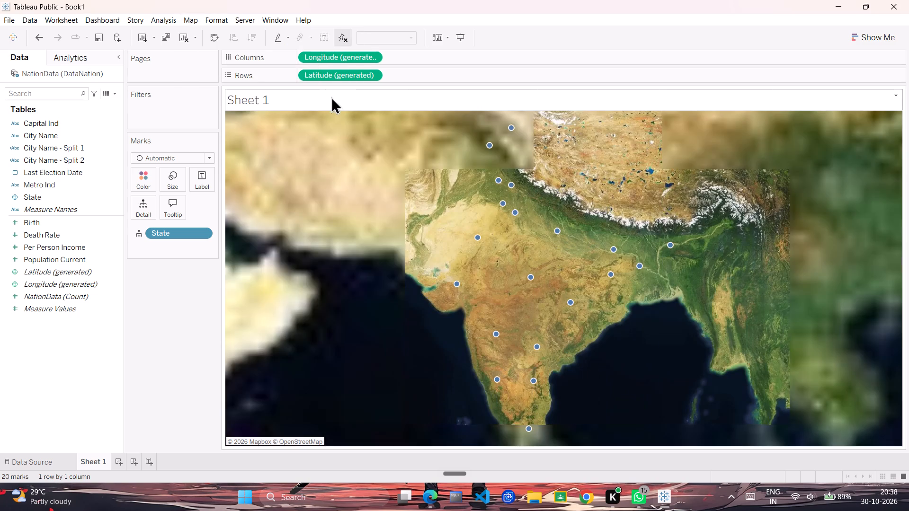
scroll(527, 285, "up", 5)
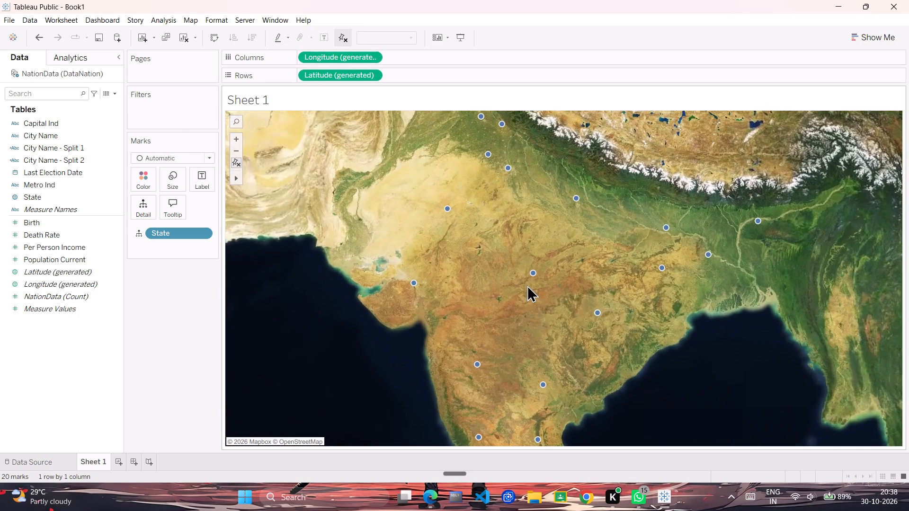
scroll(525, 282, "down", 3)
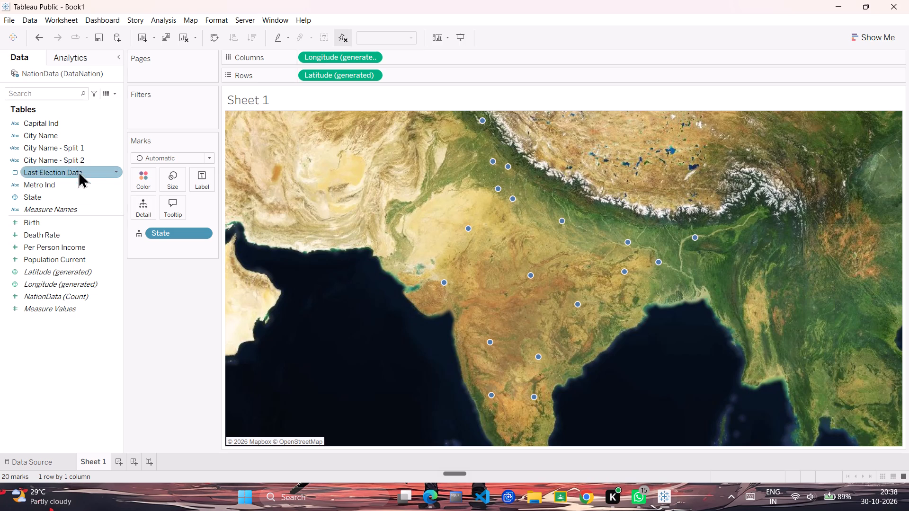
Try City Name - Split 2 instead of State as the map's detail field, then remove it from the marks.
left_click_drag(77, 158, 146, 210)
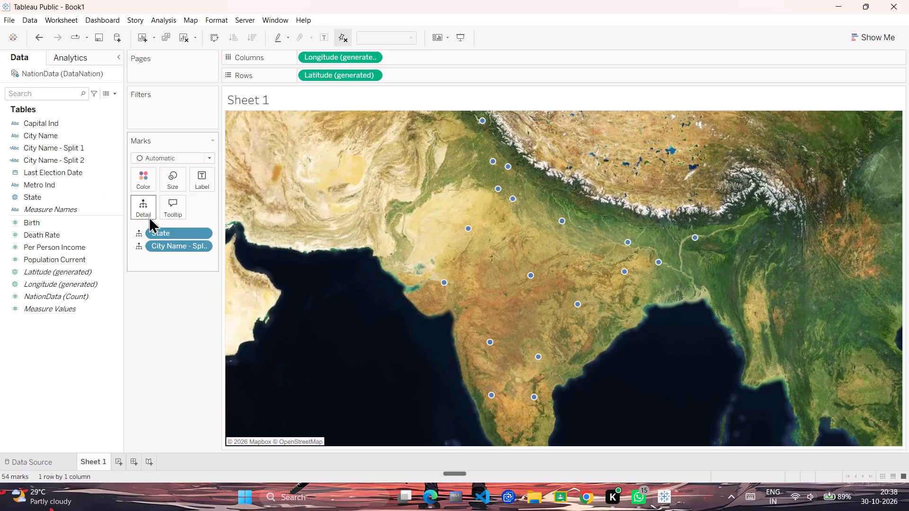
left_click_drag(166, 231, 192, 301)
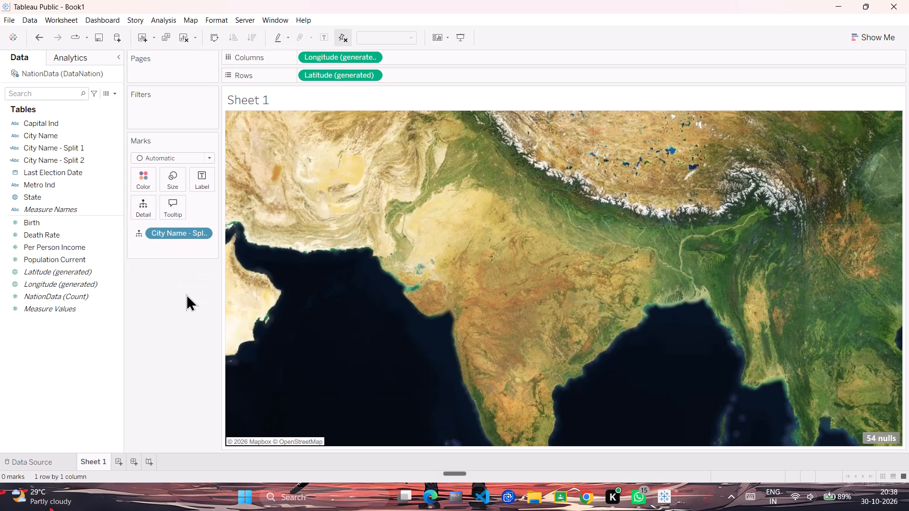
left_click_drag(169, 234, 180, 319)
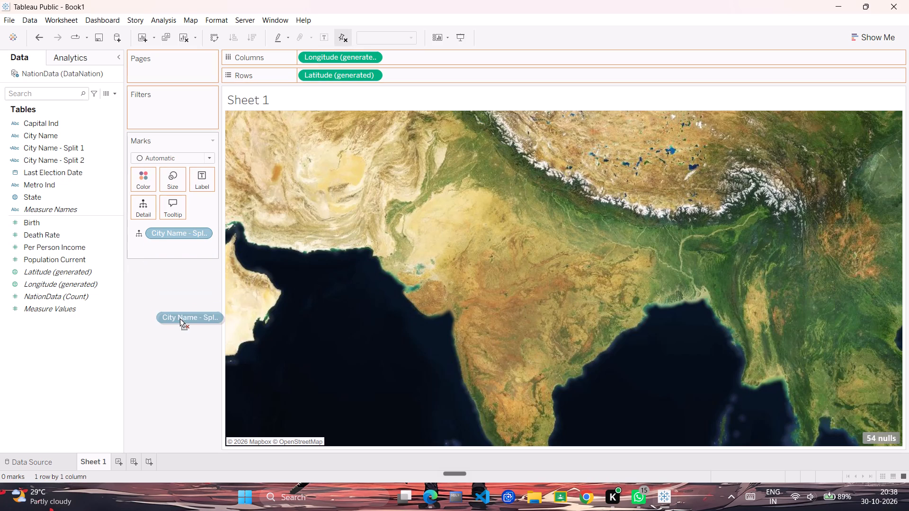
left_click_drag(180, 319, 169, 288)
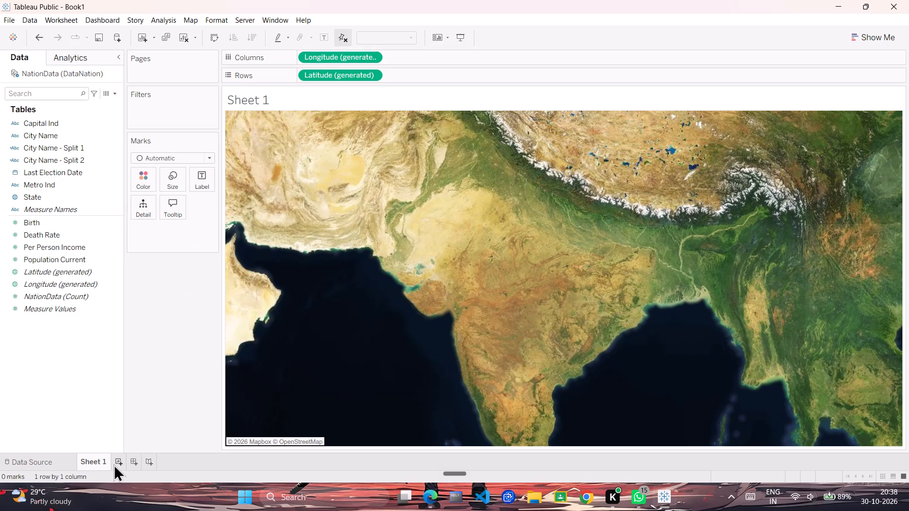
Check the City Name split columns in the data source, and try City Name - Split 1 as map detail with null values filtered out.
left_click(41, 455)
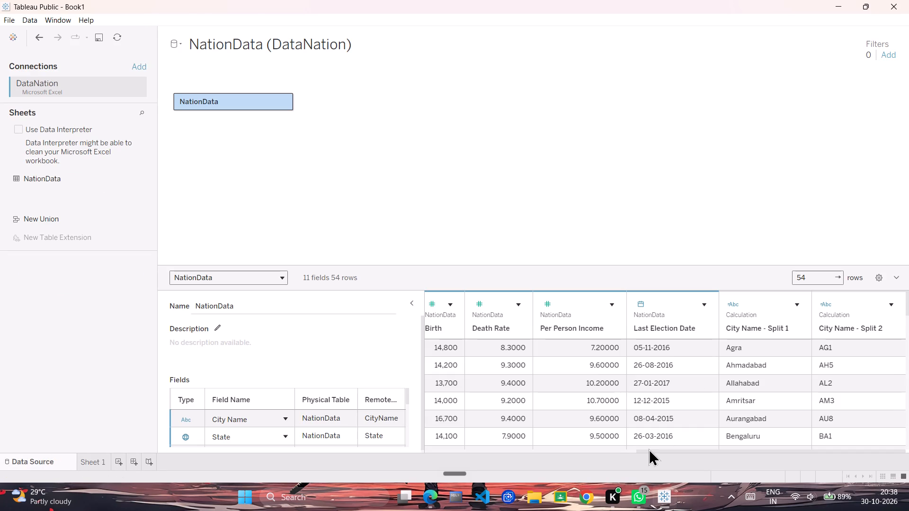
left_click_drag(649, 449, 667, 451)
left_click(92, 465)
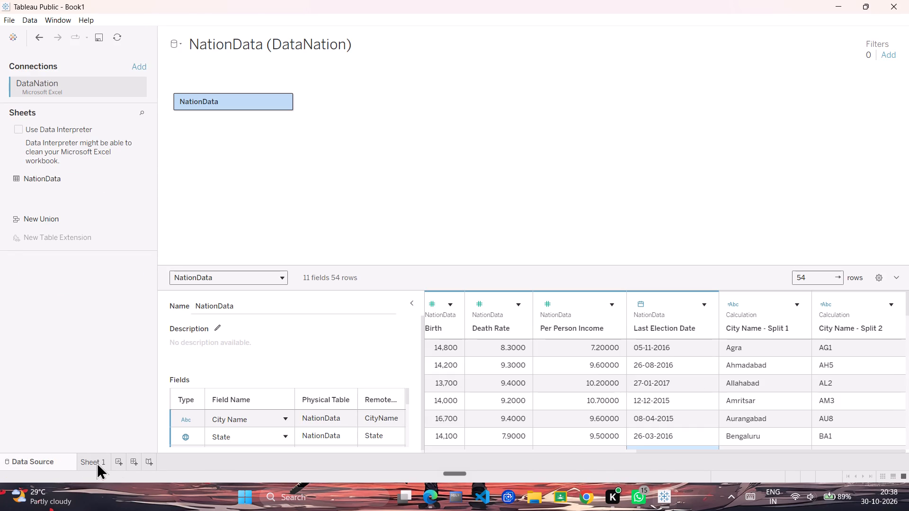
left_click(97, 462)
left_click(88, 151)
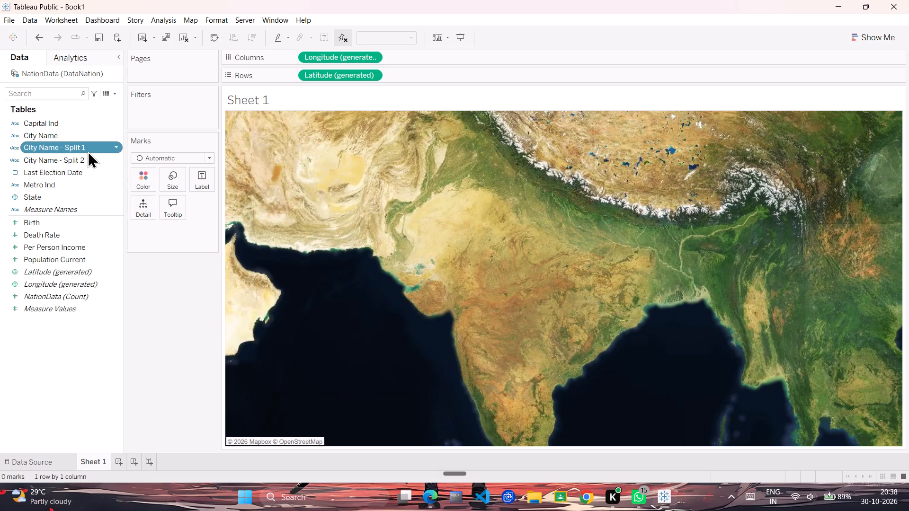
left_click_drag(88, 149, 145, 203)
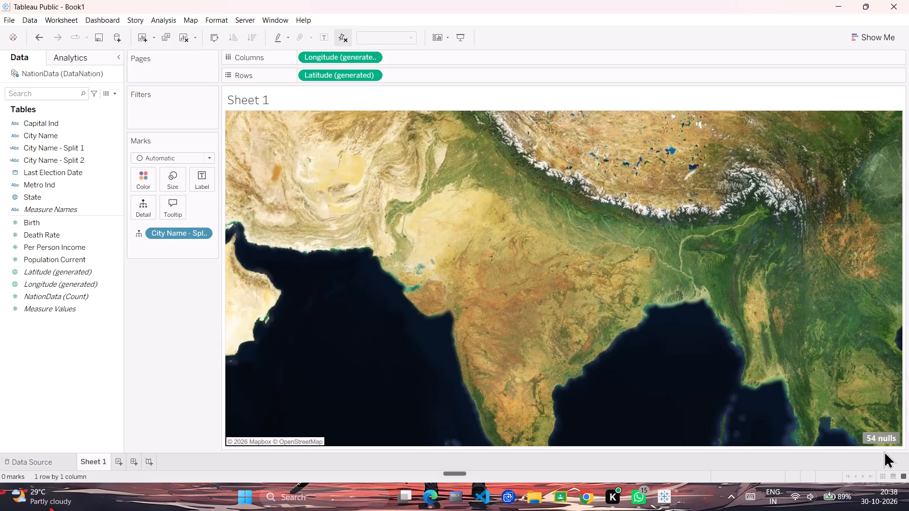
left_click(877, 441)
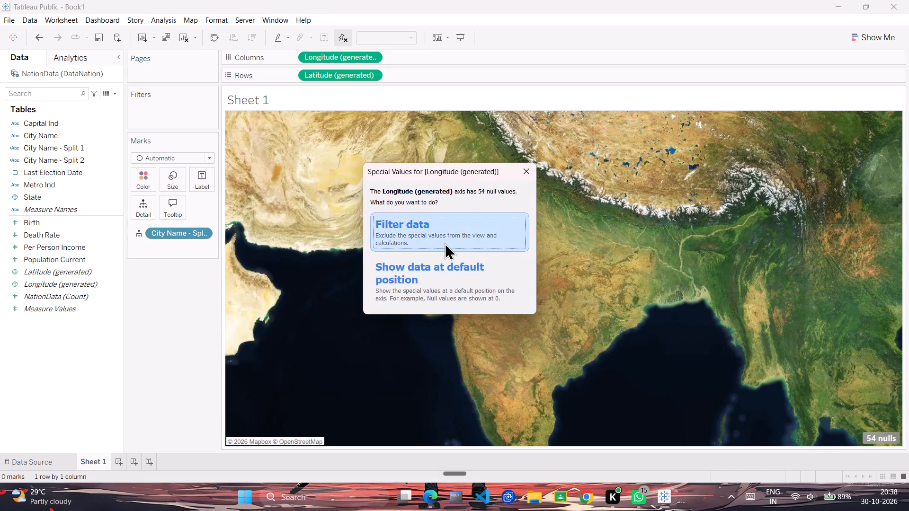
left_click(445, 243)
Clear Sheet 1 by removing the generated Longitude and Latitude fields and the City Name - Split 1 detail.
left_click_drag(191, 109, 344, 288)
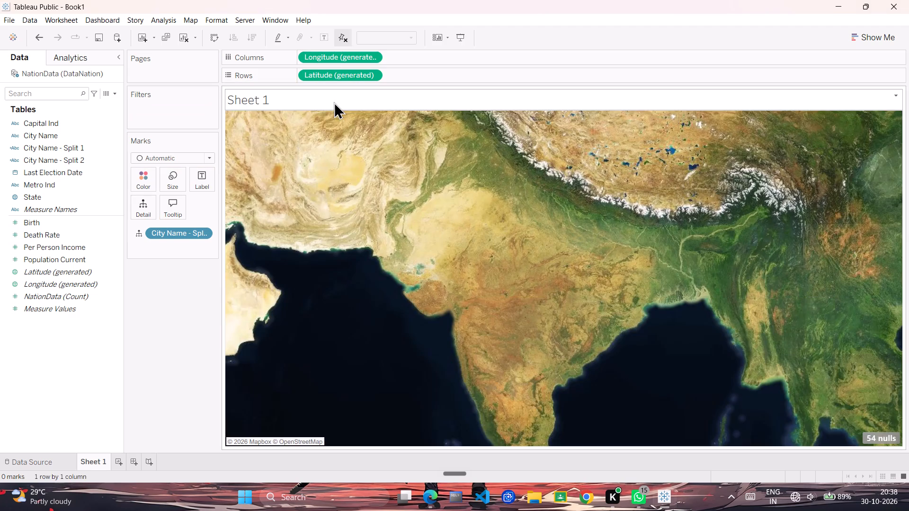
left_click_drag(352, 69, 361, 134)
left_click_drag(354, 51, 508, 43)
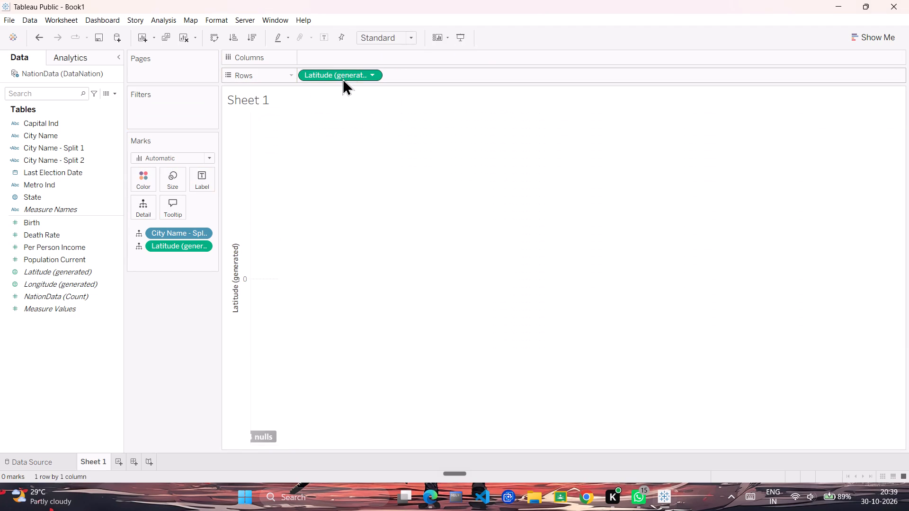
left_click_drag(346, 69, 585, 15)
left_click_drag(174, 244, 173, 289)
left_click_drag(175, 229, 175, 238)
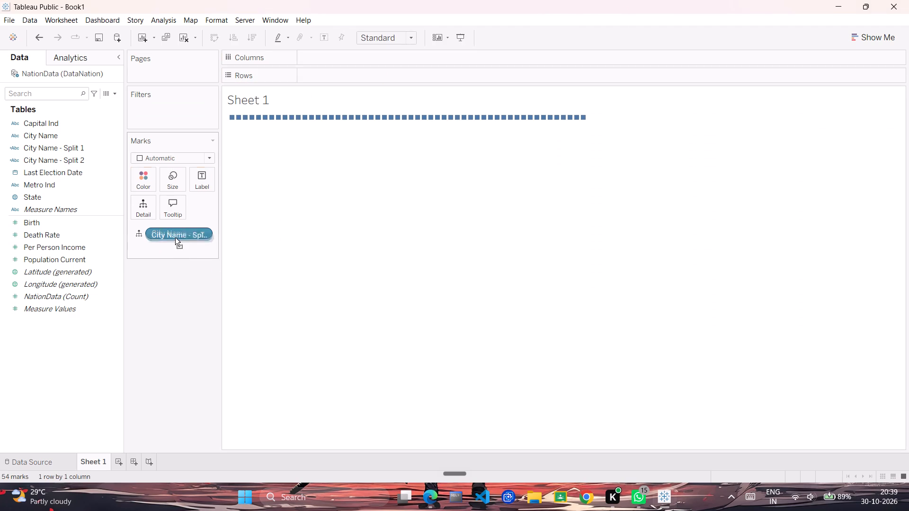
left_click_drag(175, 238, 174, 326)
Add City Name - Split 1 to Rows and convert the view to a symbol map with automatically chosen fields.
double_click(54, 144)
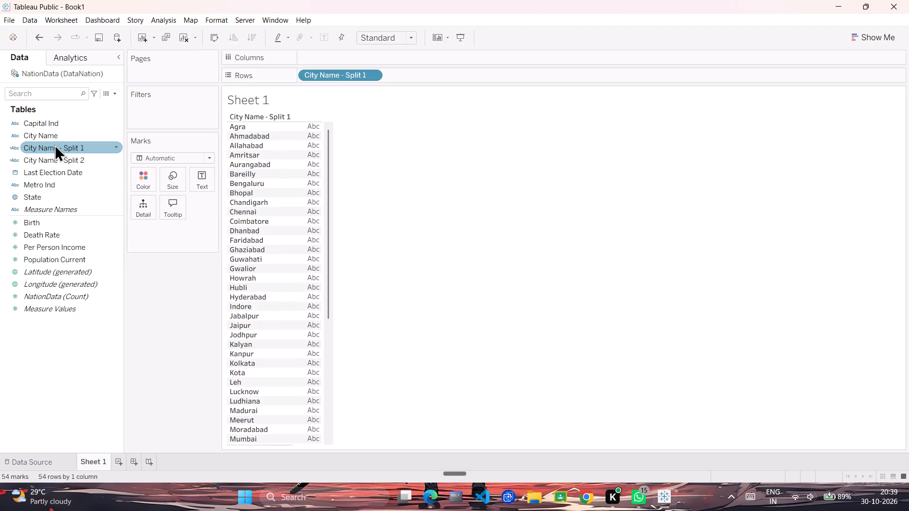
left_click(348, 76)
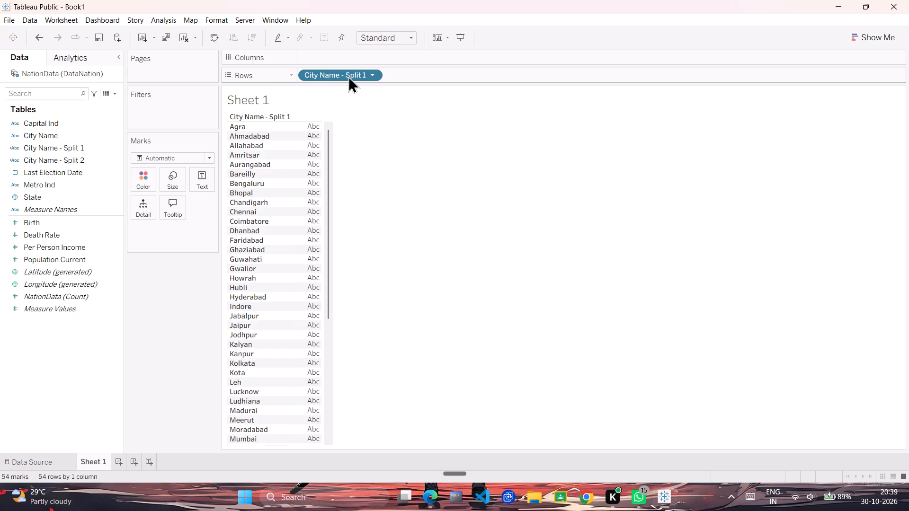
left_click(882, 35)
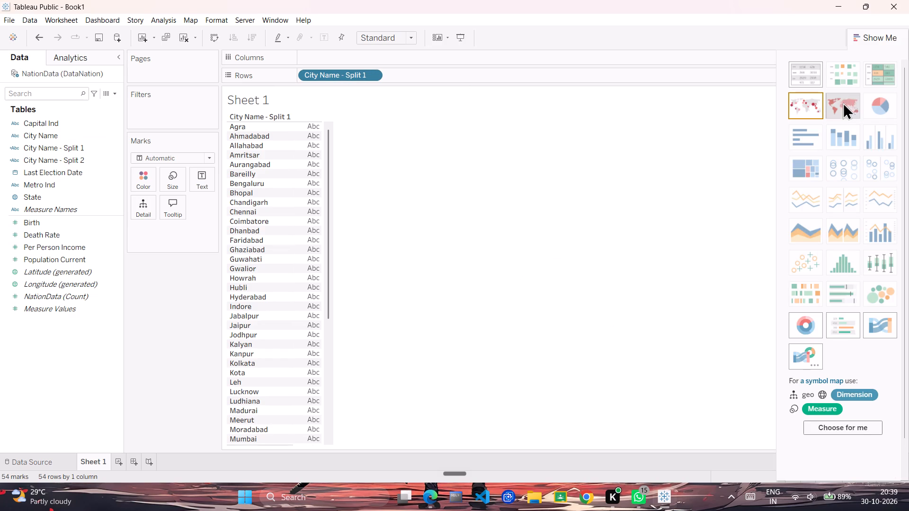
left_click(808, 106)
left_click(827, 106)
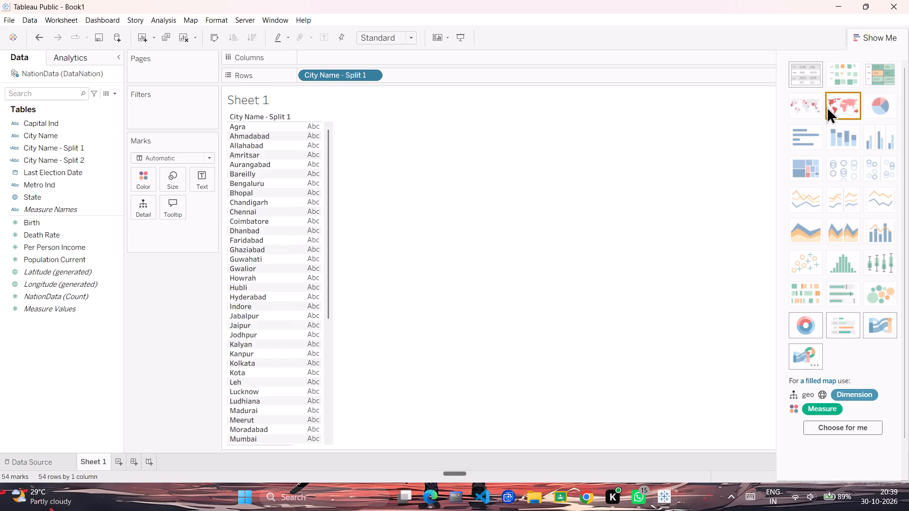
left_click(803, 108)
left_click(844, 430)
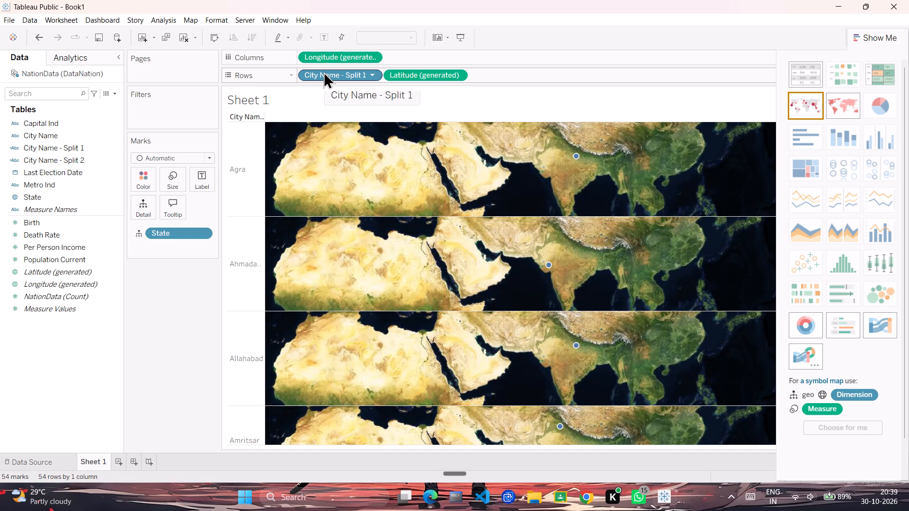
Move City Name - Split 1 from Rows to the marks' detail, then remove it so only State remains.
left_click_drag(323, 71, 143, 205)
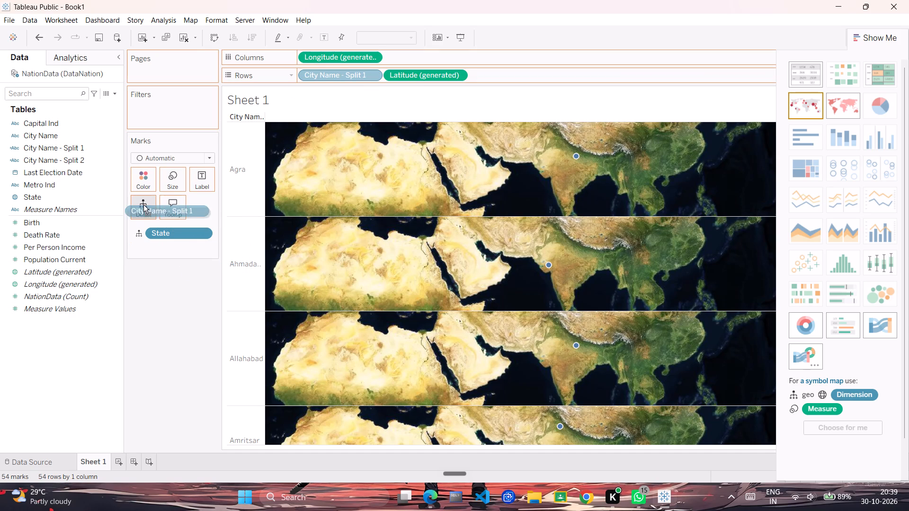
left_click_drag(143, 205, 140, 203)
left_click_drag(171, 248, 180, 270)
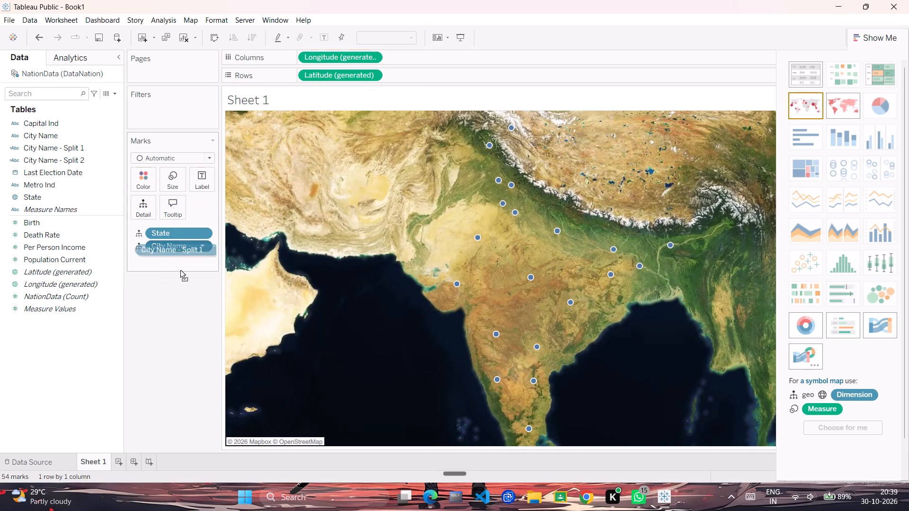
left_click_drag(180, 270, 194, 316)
Change the background map of the State symbol map to Outdoors.
scroll(527, 297, "up", 6)
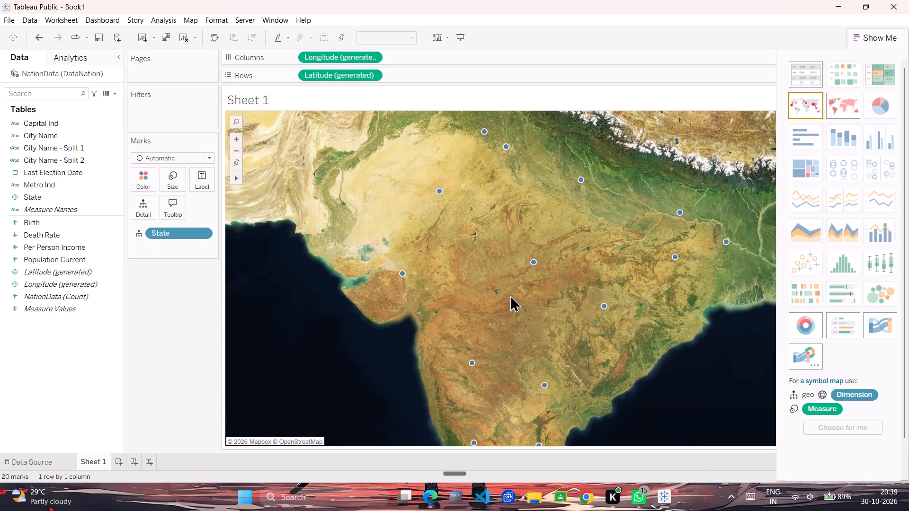
scroll(510, 295, "up", 4)
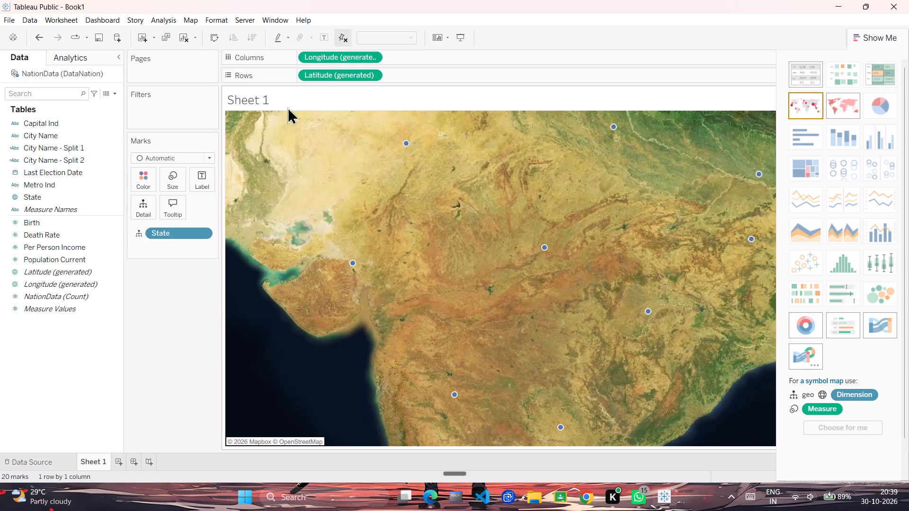
left_click(873, 39)
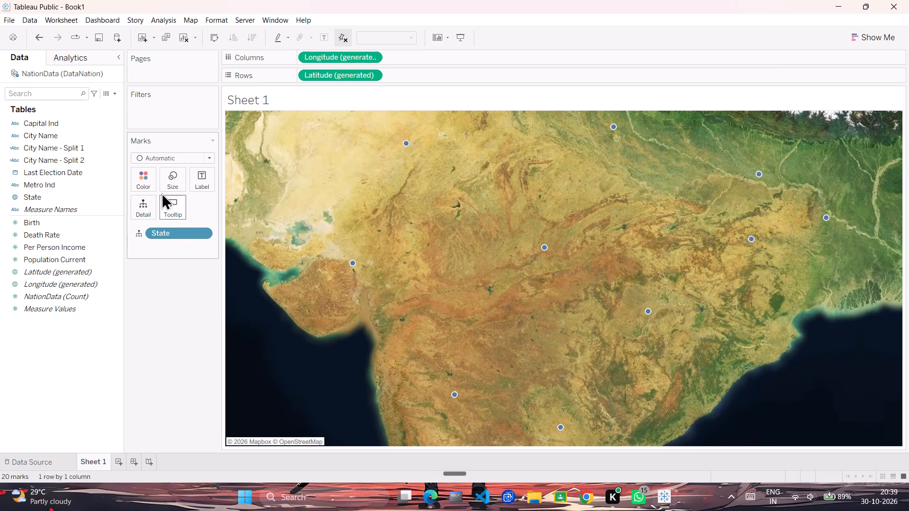
left_click(190, 13)
left_click(190, 17)
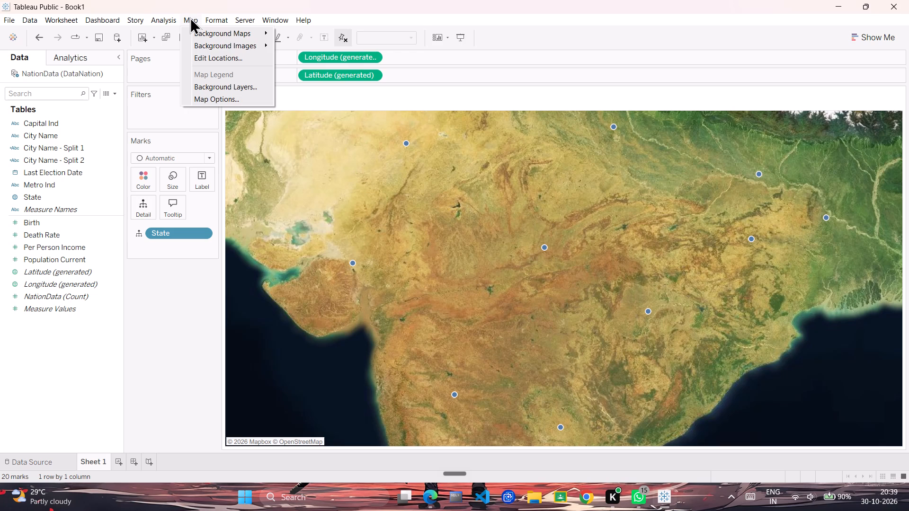
left_click(292, 81)
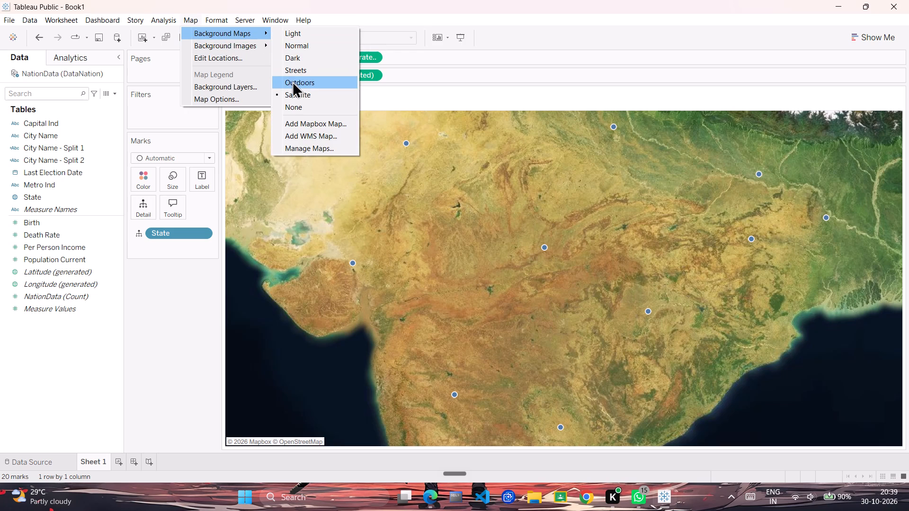
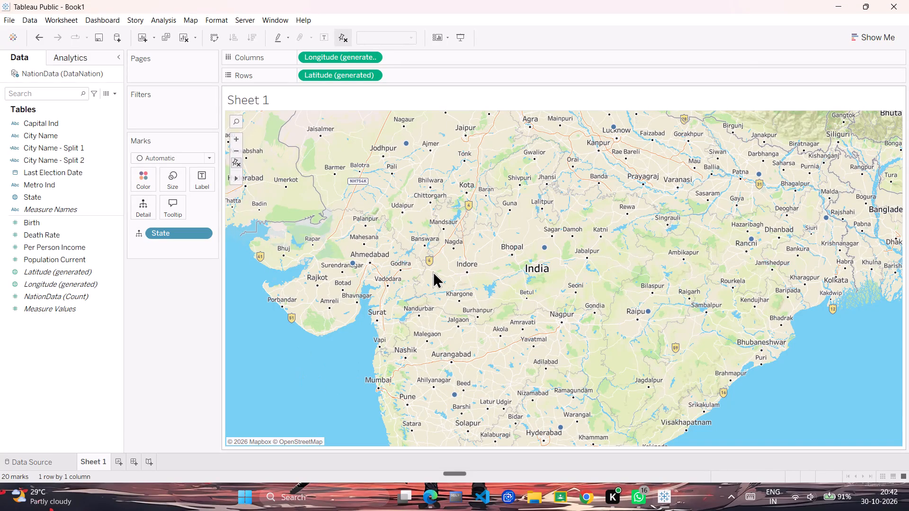
Switch to Microsoft Edge, return to the author's list of published vizzes and open 2026_10_29_Club_001_2.
key("alt+Tab")
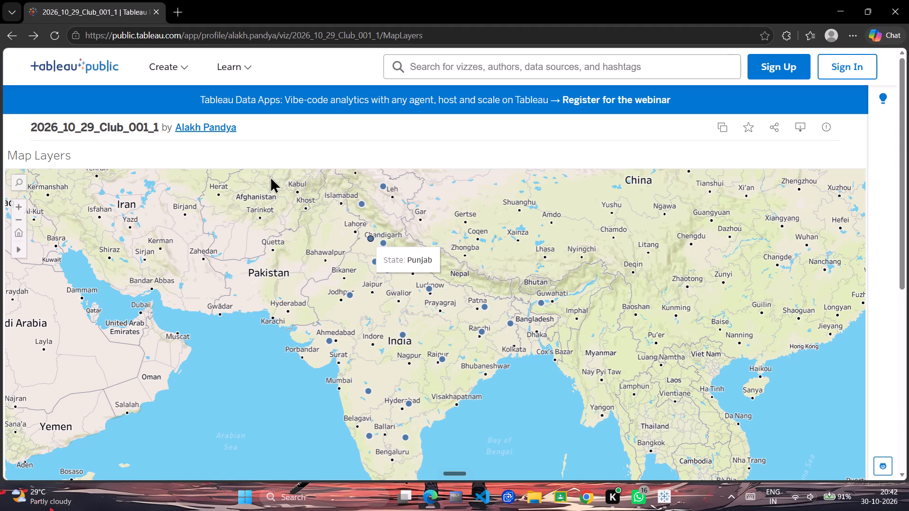
left_click(9, 35)
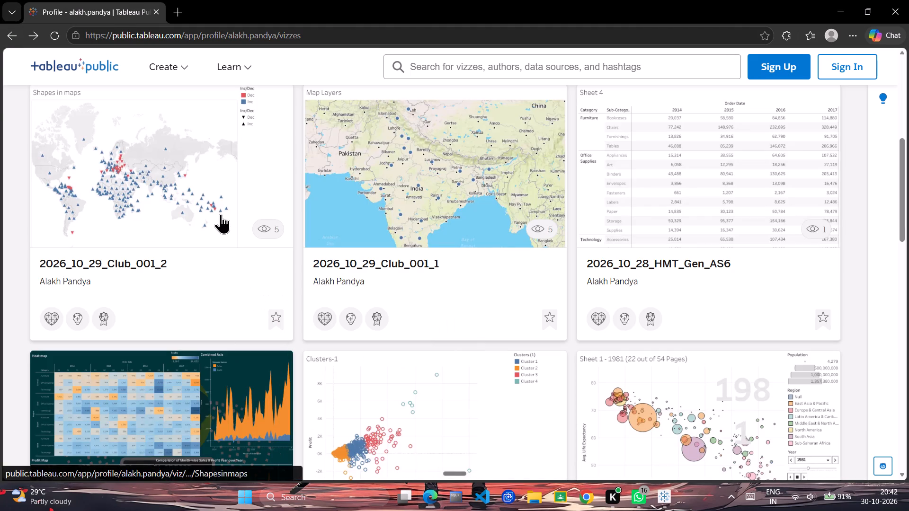
left_click(166, 180)
Switch back to Tableau Public and add a new blank worksheet to the workbook.
key("alt+Tab")
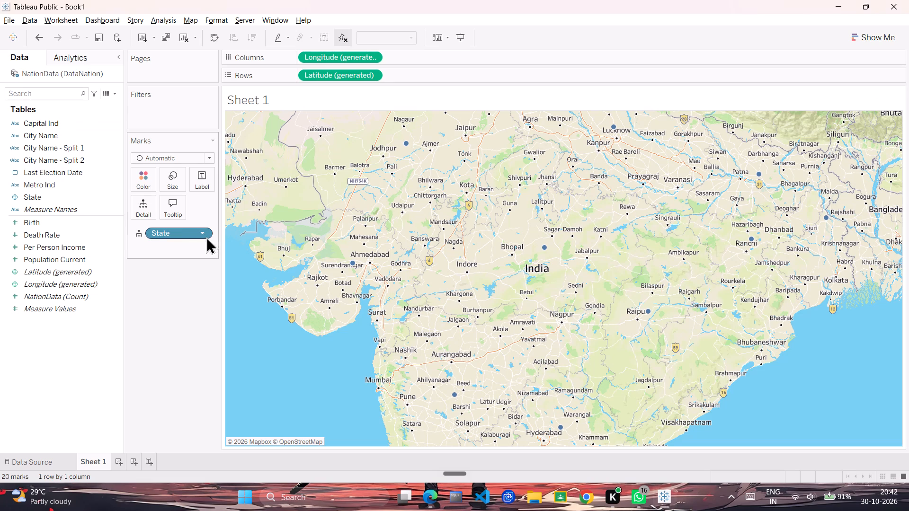
left_click(116, 461)
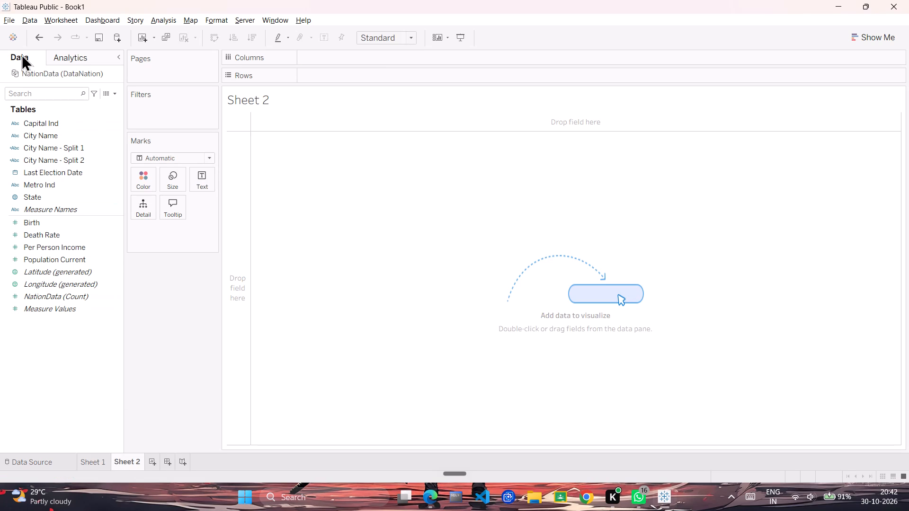
Connect to the Excel workbook GlobleData.xlsx from the 01 Tableau_Excel folder as another data source.
left_click(6, 30)
left_click(53, 119)
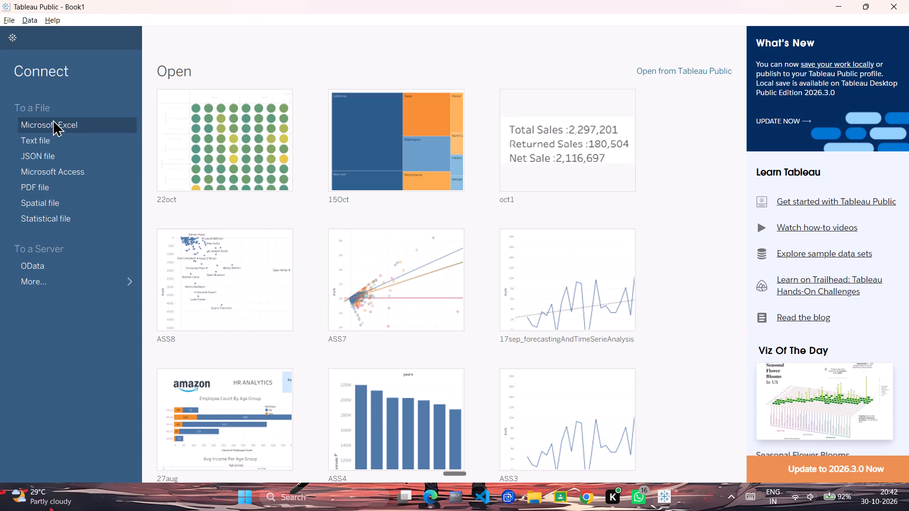
scroll(170, 194, "down", 4)
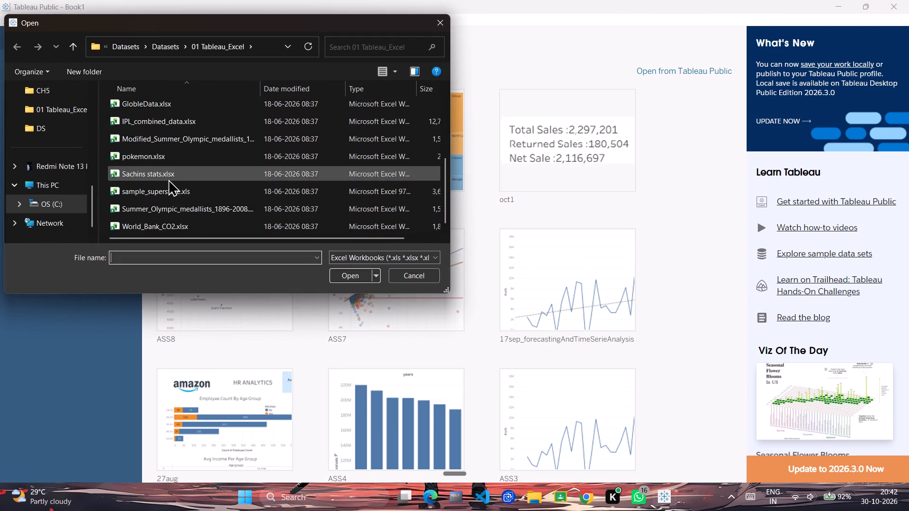
scroll(164, 122, "up", 1)
left_click(154, 192)
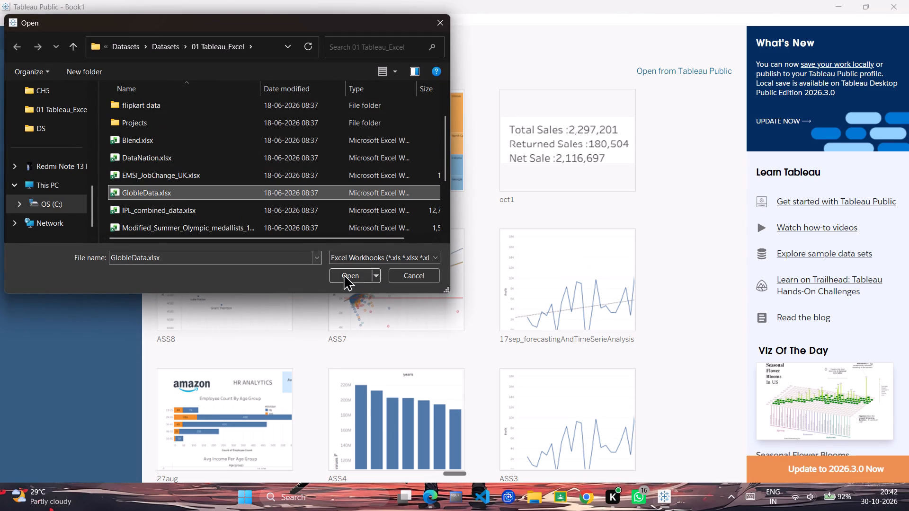
left_click(344, 273)
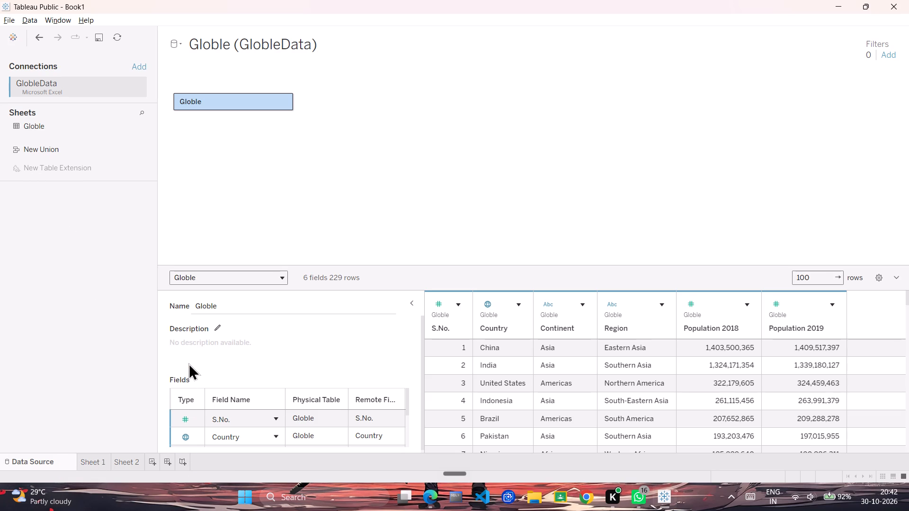
Return to Sheet 1 and open the options for the City Name - Split 1 field.
left_click(97, 463)
left_click(97, 461)
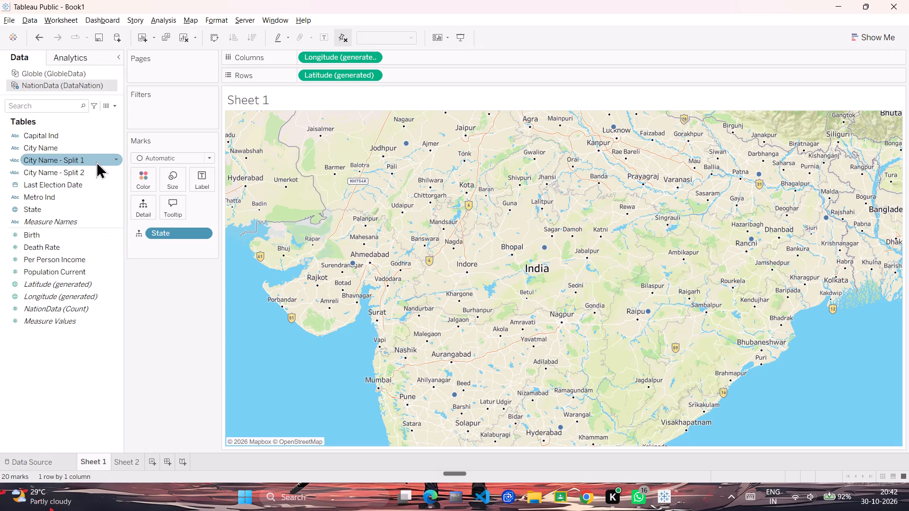
left_click(110, 159)
left_click(117, 158)
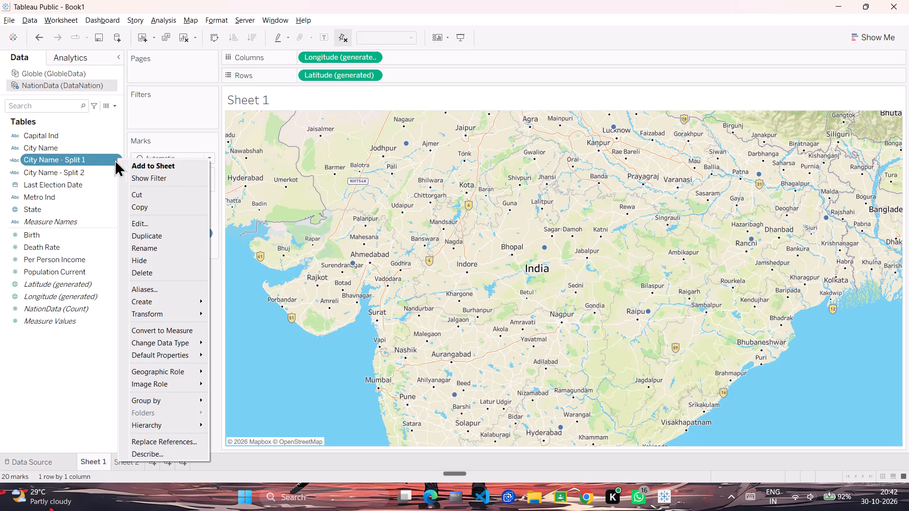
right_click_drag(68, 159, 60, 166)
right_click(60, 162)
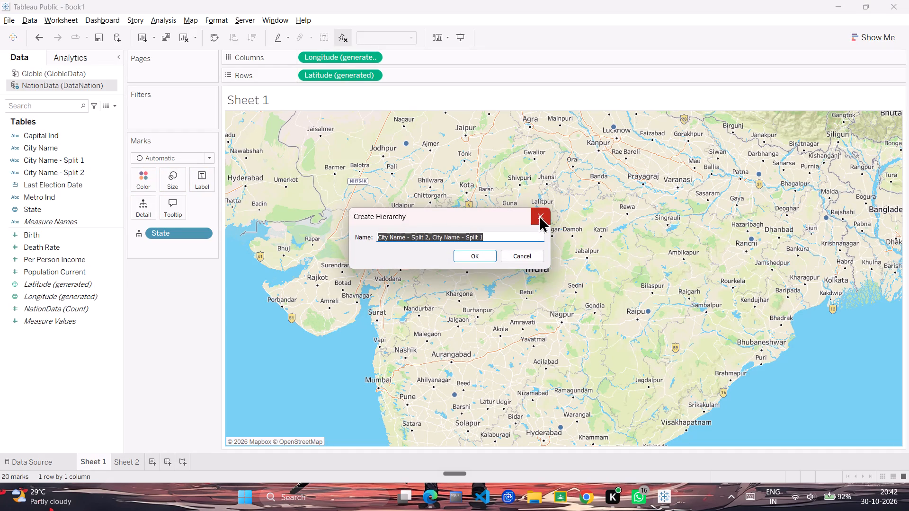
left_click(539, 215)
Assign the City geographic role to the City Name - Split 1 field.
right_click(79, 162)
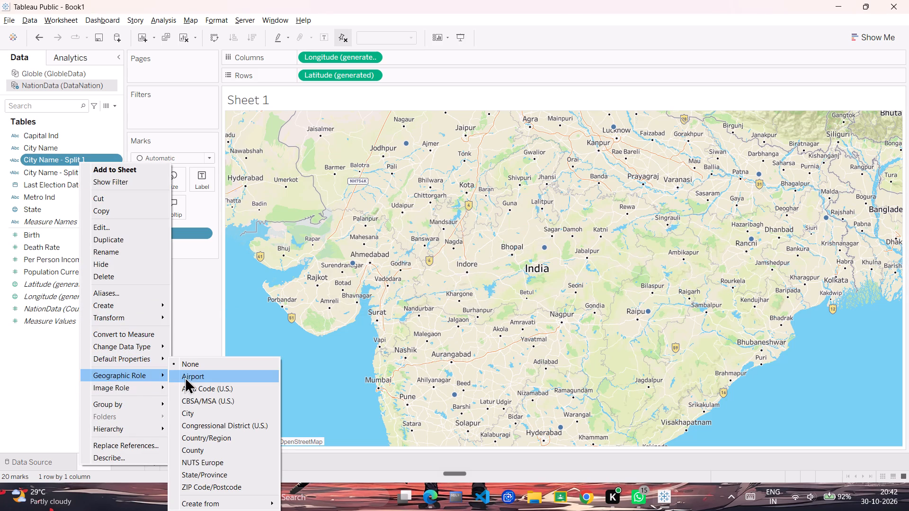
left_click(211, 412)
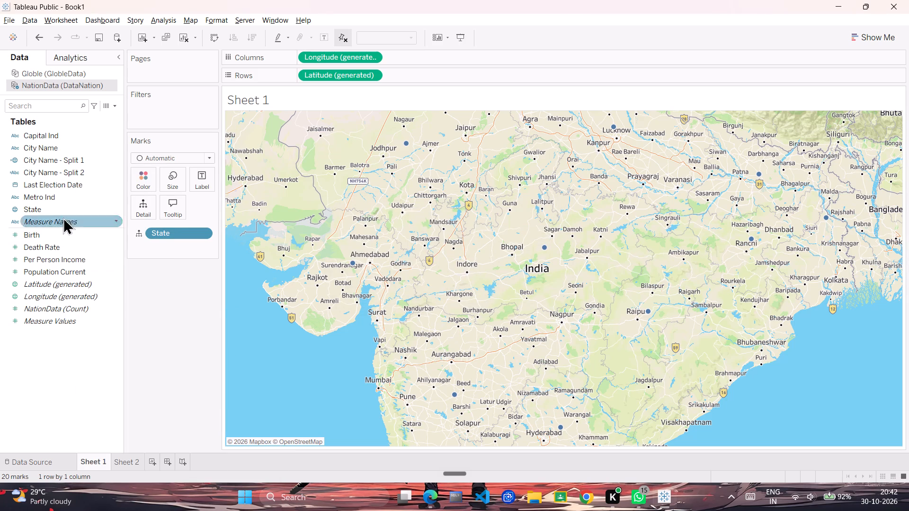
Replace State with City Name - Split 1 as the detail field of the map marks on Sheet 1.
left_click_drag(61, 159, 198, 212)
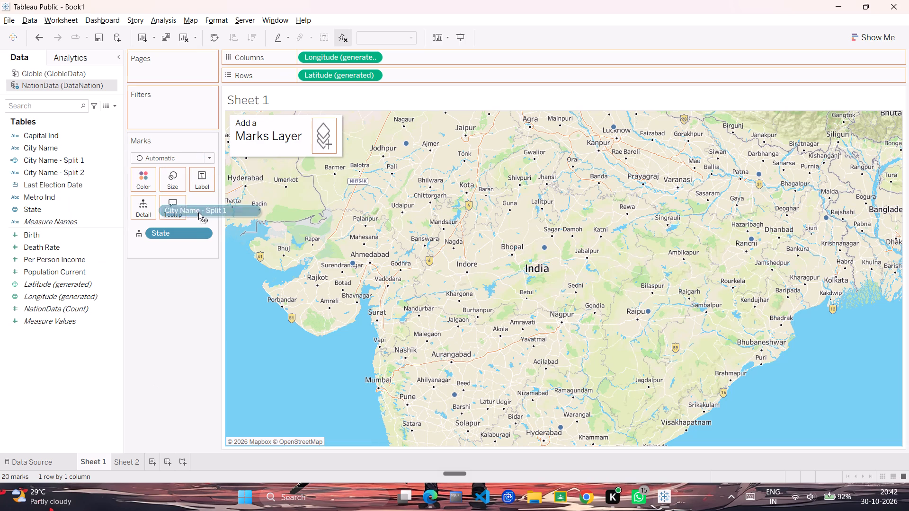
left_click_drag(198, 212, 189, 238)
left_click_drag(167, 231, 179, 329)
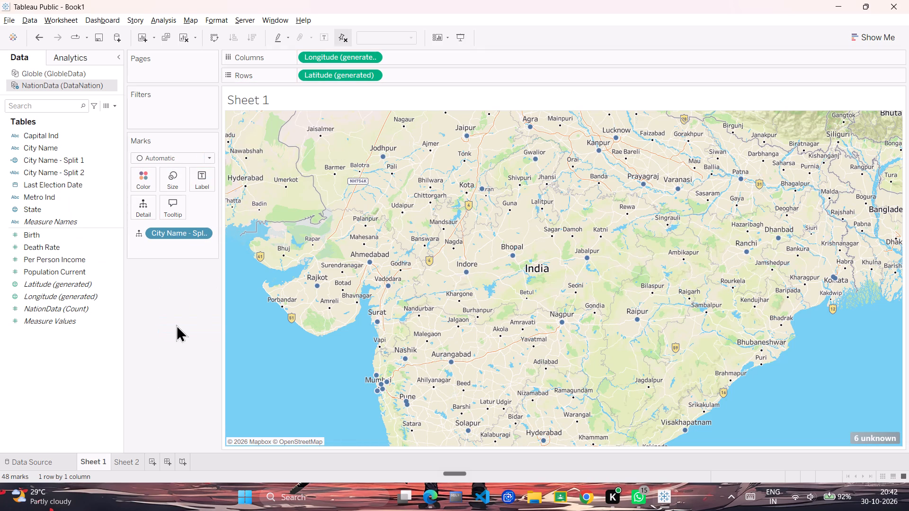
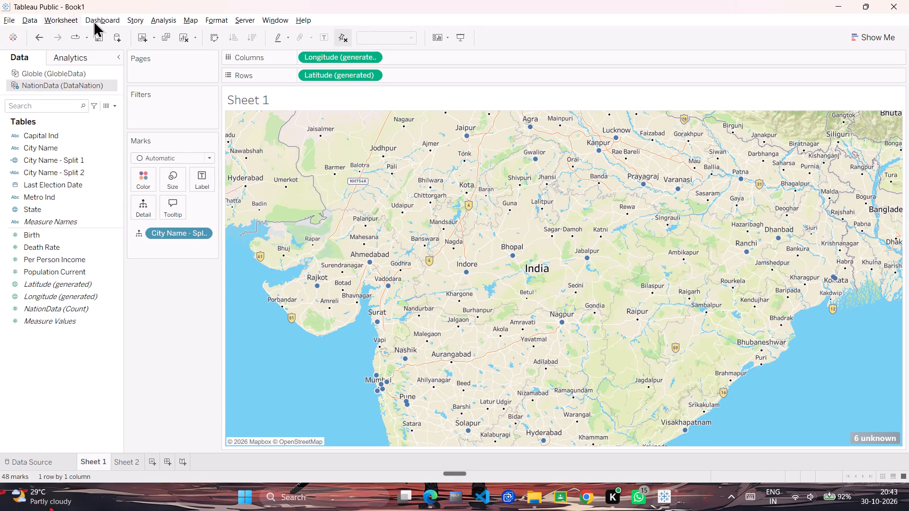
Change the background map of Sheet 1 to the Streets style.
left_click(189, 20)
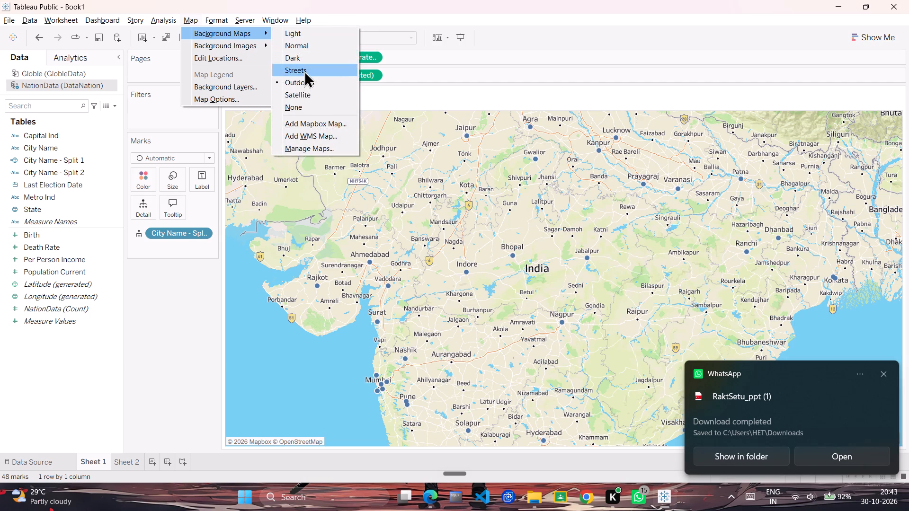
left_click(304, 70)
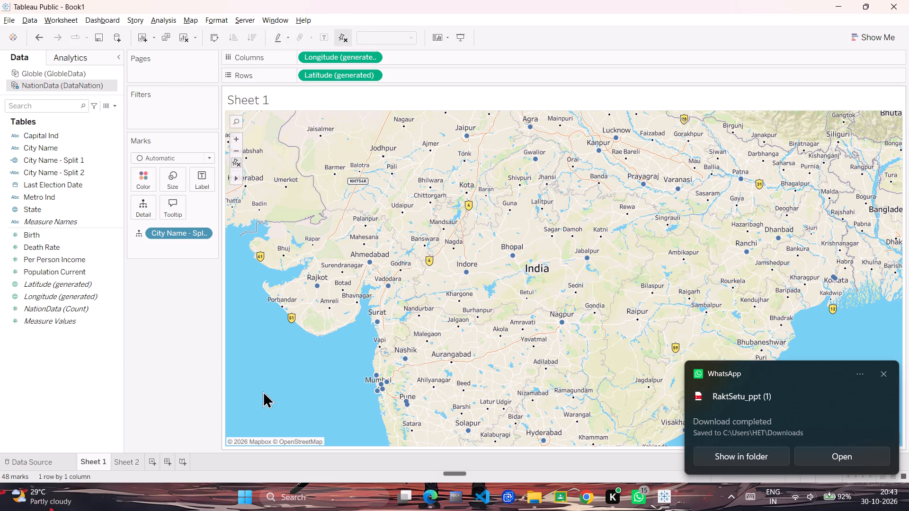
Change Sheet 1's map background to a muted grey style and reset the map view to fit all the city marks.
left_click(187, 20)
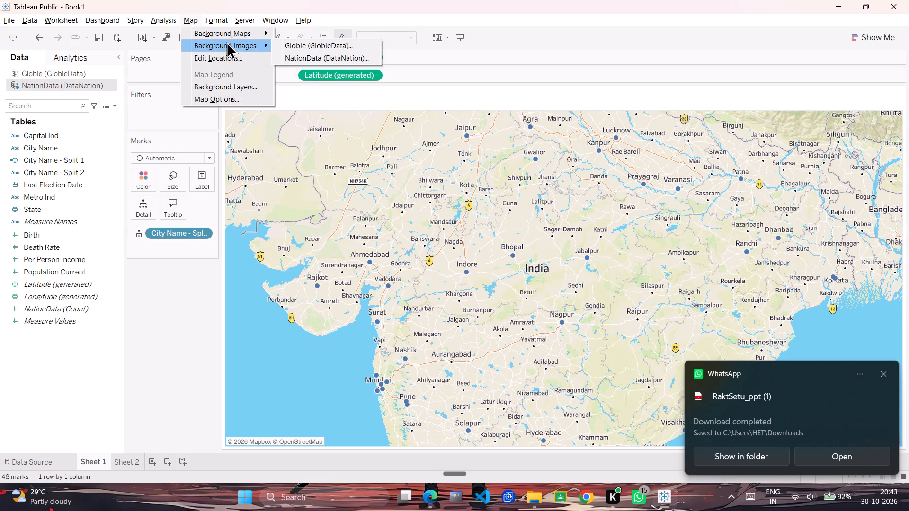
left_click(304, 50)
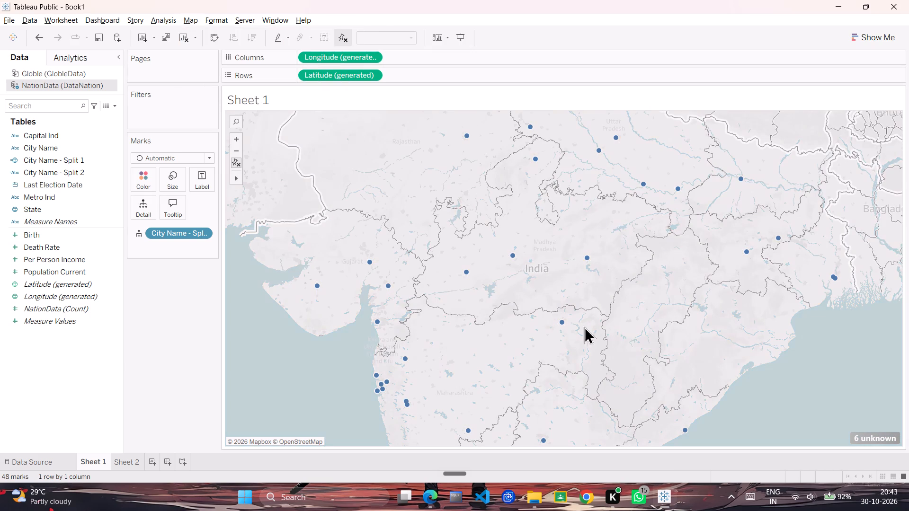
left_click(842, 371)
scroll(774, 339, "down", 4)
left_click_drag(302, 341, 186, 270)
left_click(233, 160)
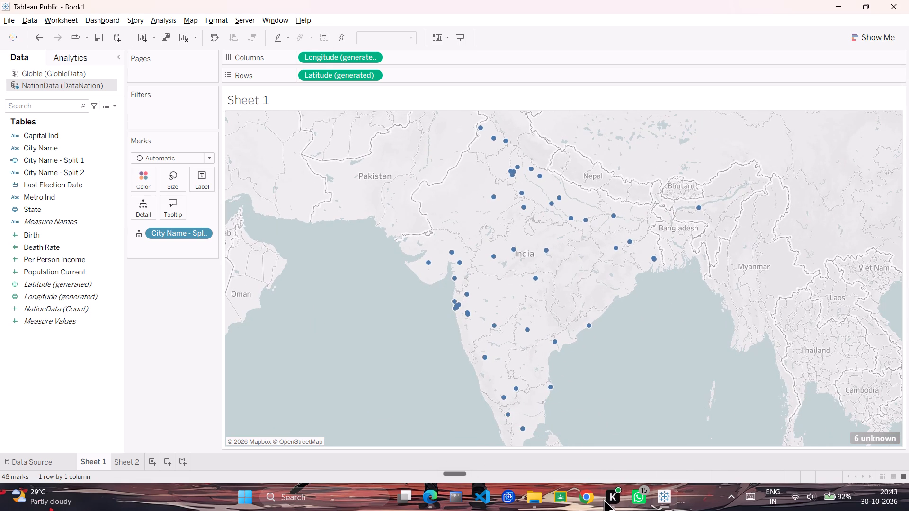
Open RaktSetu_ppt (1).pdf from the Downloads folder in Microsoft Edge and skim its slides through to References.
left_click(527, 495)
double_click(193, 123)
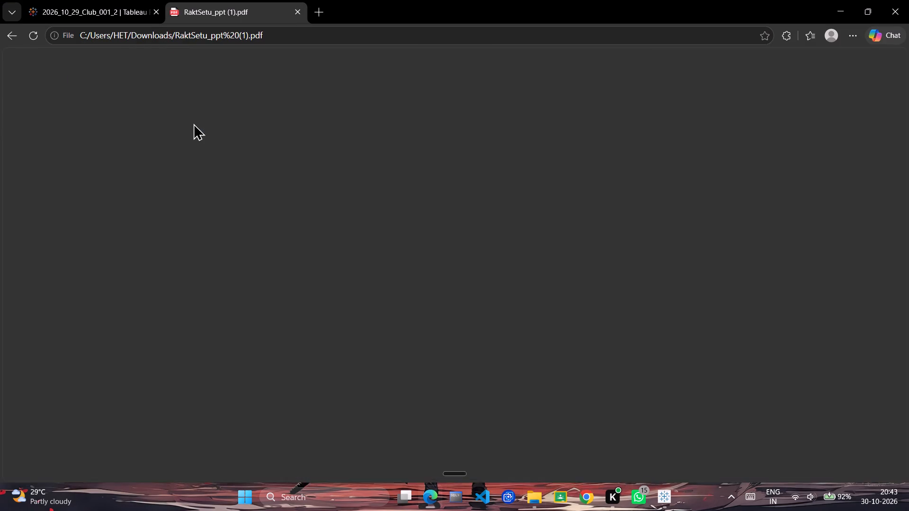
scroll(295, 253, "down", 3)
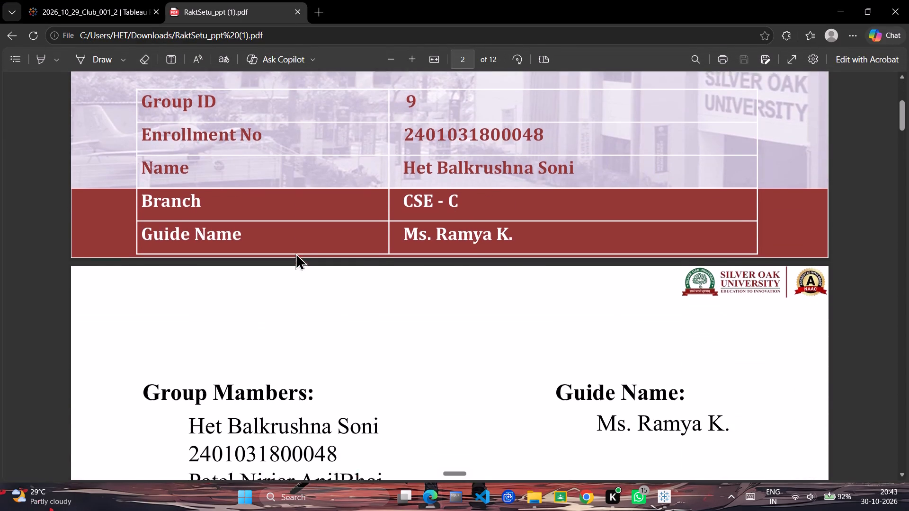
scroll(295, 253, "down", 15)
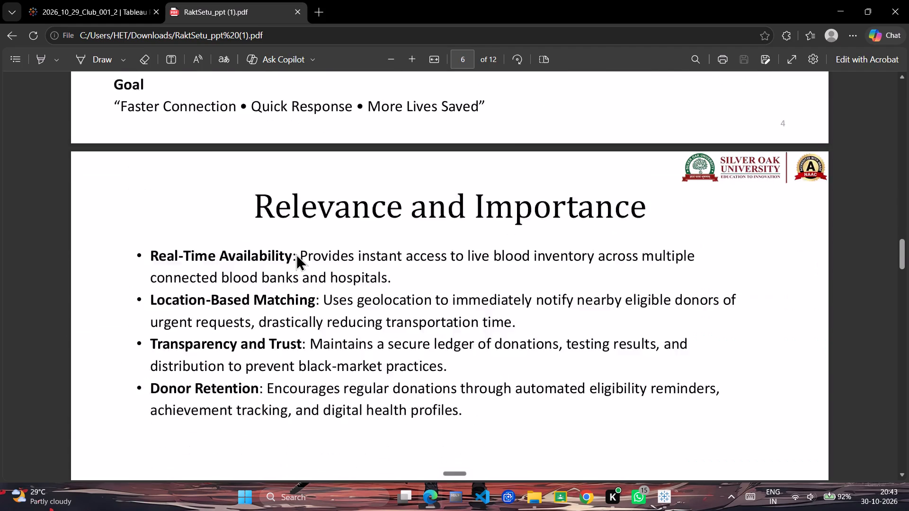
scroll(296, 249, "down", 15)
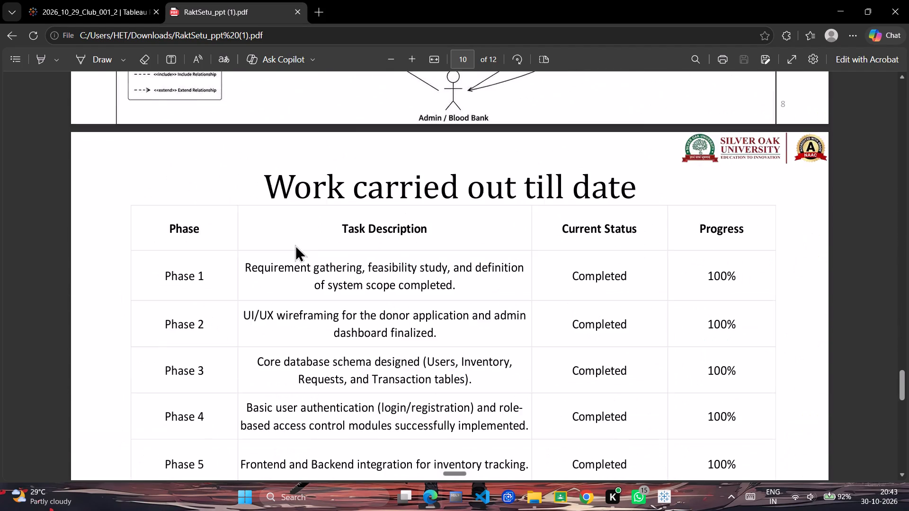
scroll(295, 252, "down", 14)
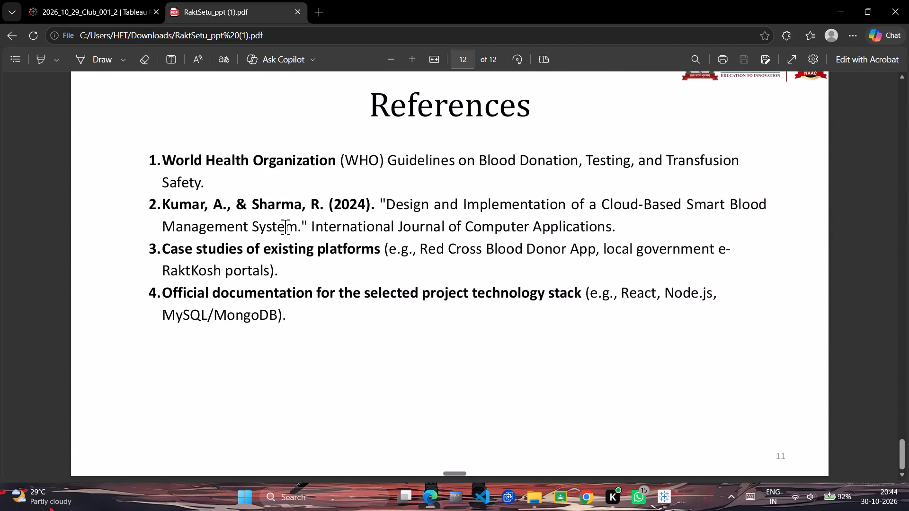
scroll(425, 207, "up", 2, "ctrl")
scroll(426, 207, "down", 5, "ctrl")
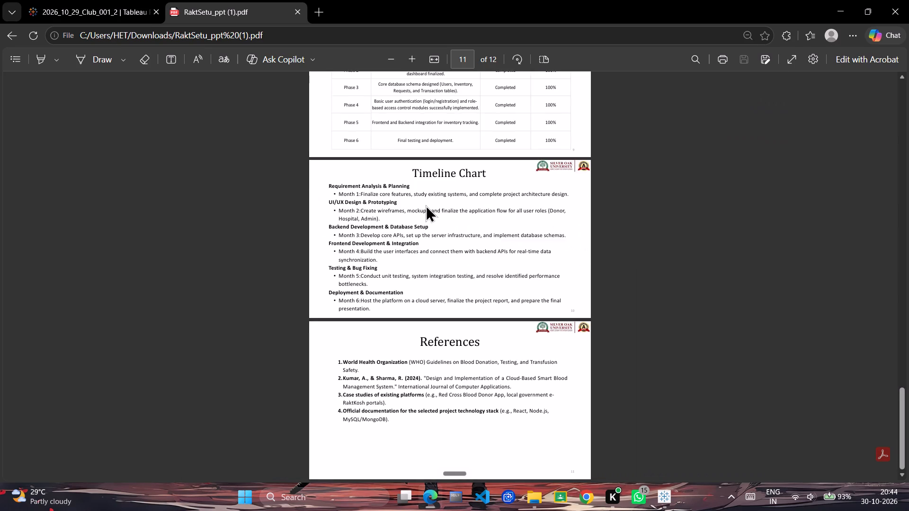
Review the PDF's Timeline Chart, Objectives and References slides, and go back to the Introduction slide.
scroll(426, 205, "up", 3, "ctrl")
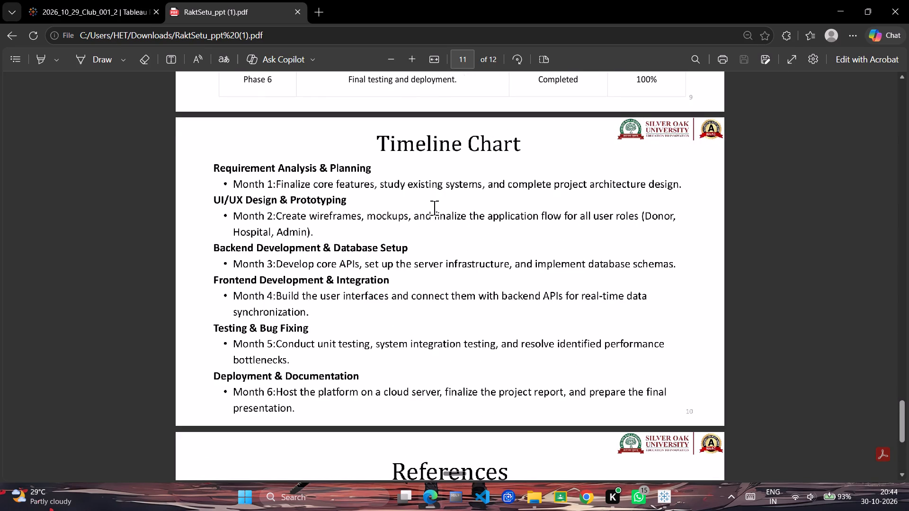
scroll(436, 207, "up", 9)
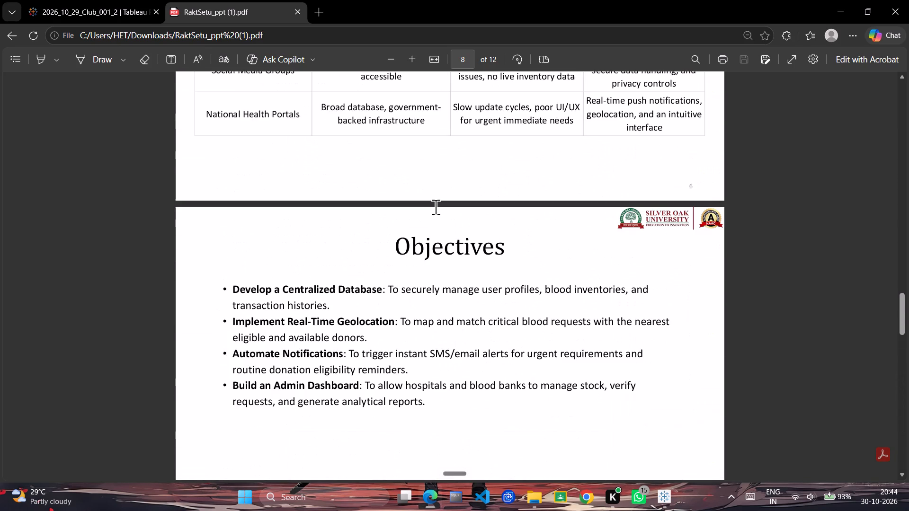
scroll(436, 207, "down", 4)
scroll(436, 207, "up", 6)
scroll(436, 207, "down", 4)
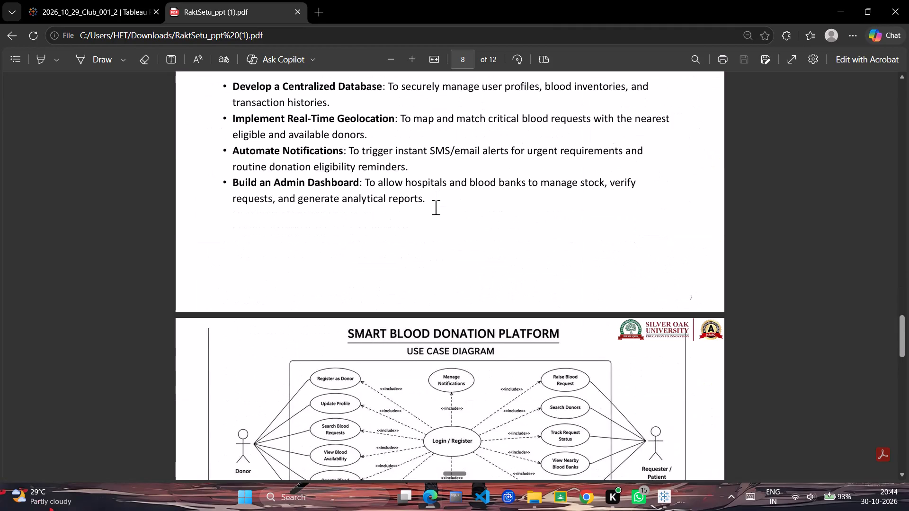
scroll(436, 207, "down", 9)
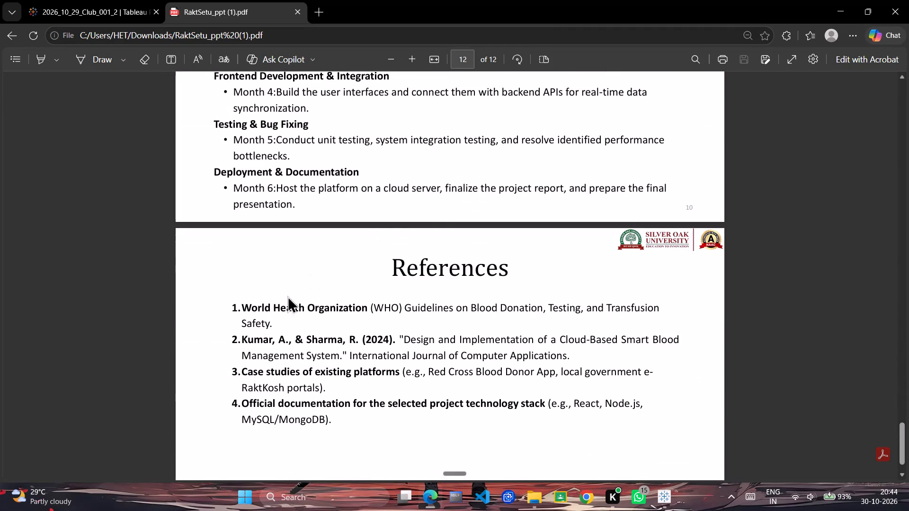
left_click_drag(363, 279, 404, 278)
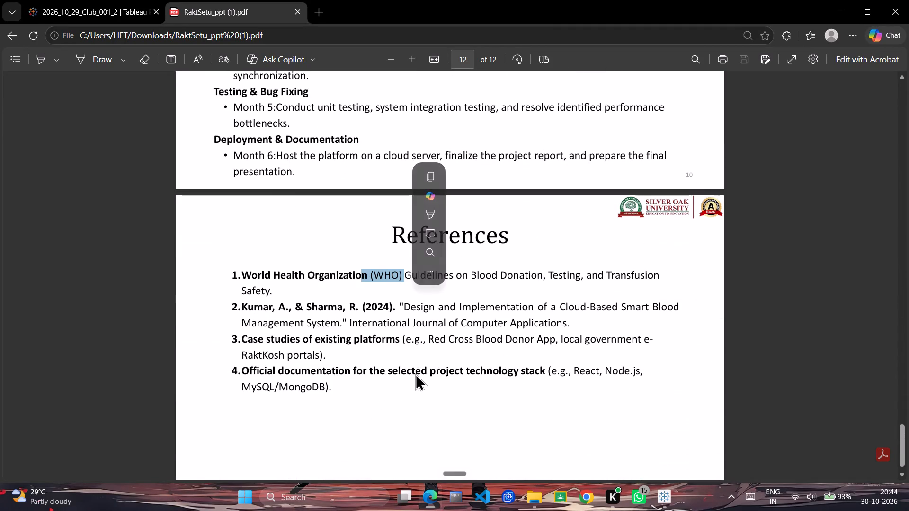
left_click(414, 379)
scroll(404, 393, "up", 2)
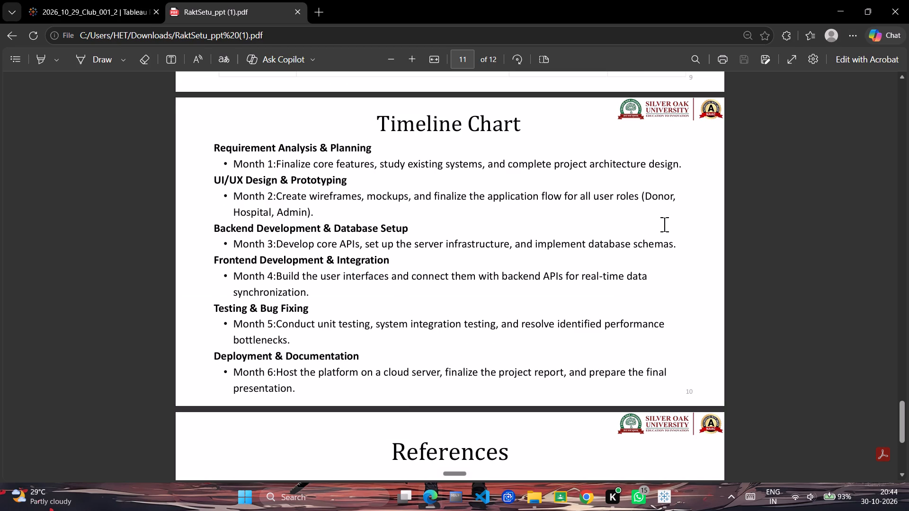
scroll(596, 285, "up", 10)
scroll(591, 298, "down", 2)
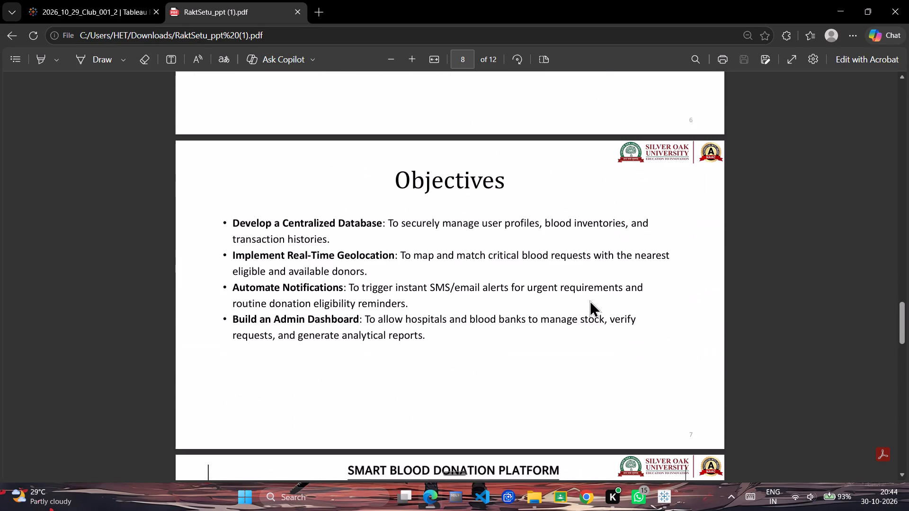
left_click_drag(229, 203, 284, 233)
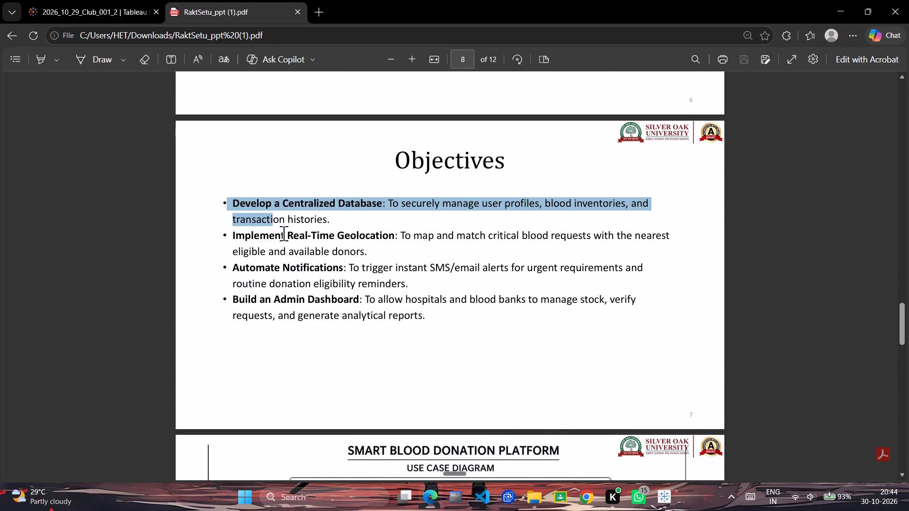
left_click_drag(284, 233, 415, 323)
left_click(507, 388)
scroll(502, 382, "up", 1)
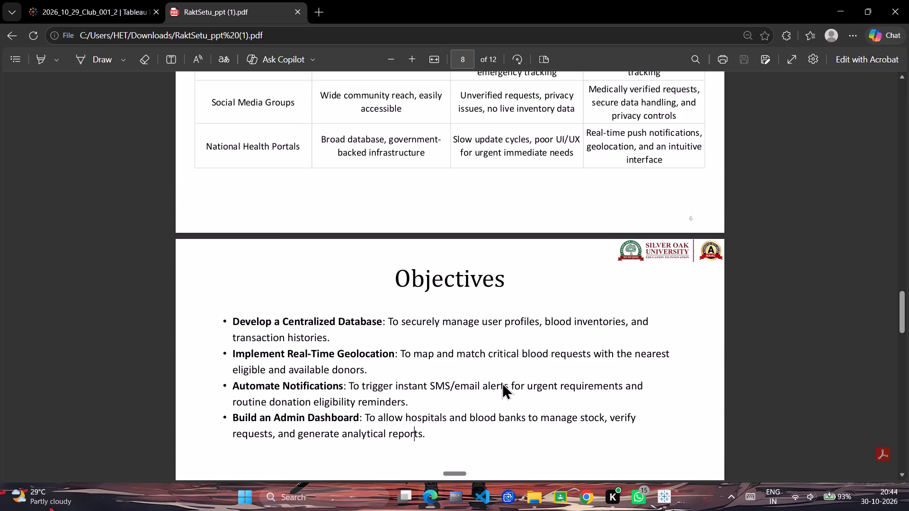
scroll(376, 352, "up", 4)
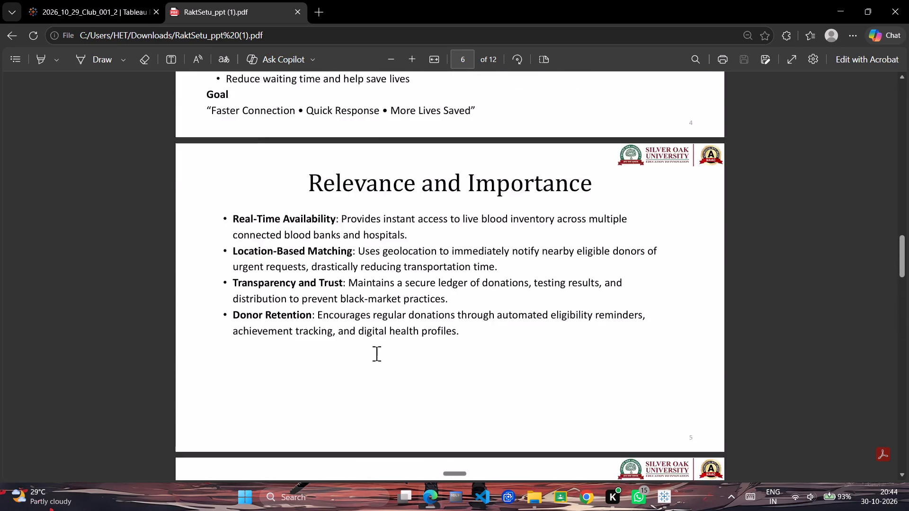
scroll(376, 353, "up", 6)
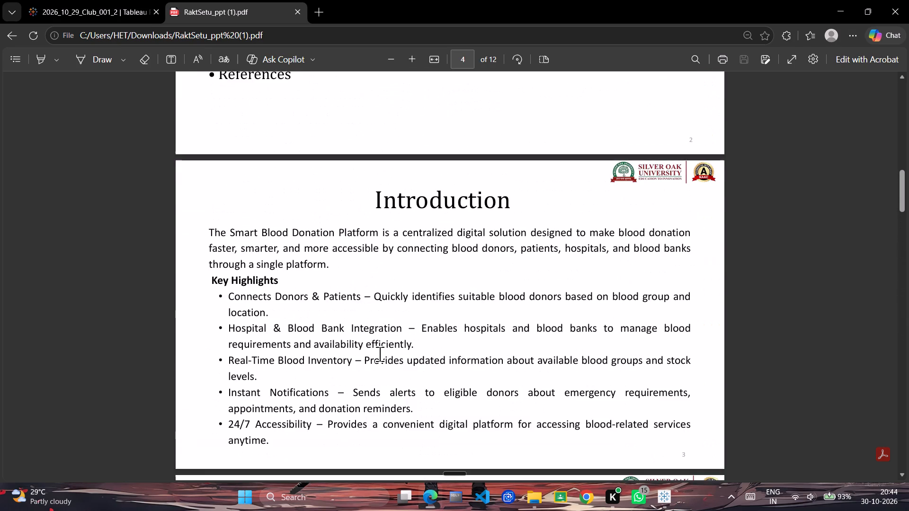
Read the PDF slides from Background and Motivation through References, and close the document.
scroll(380, 360, "down", 3)
left_click_drag(303, 170, 361, 165)
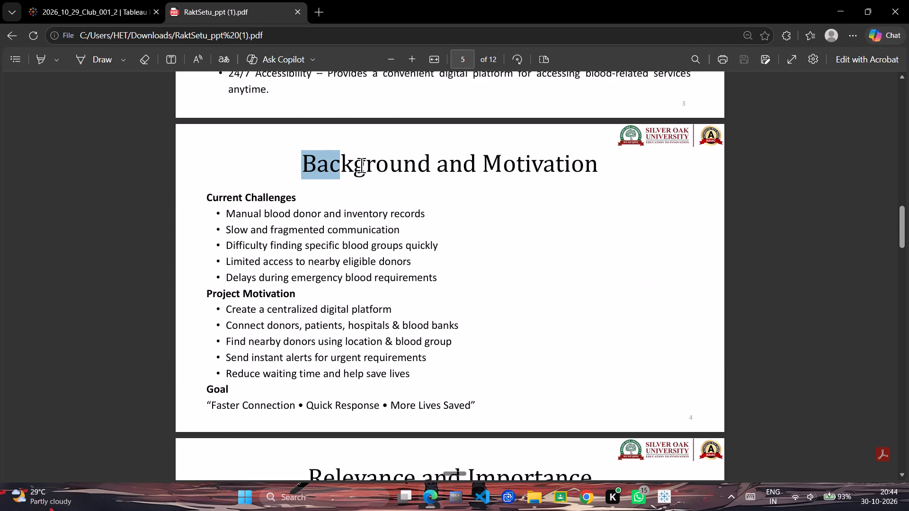
left_click_drag(361, 165, 531, 170)
left_click(459, 327)
scroll(463, 325, "down", 1)
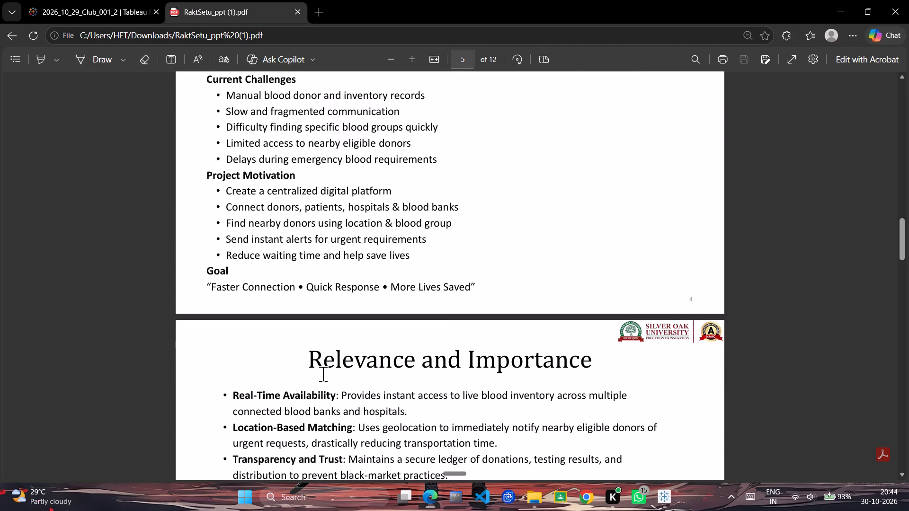
left_click_drag(308, 362, 571, 337)
scroll(555, 357, "down", 1)
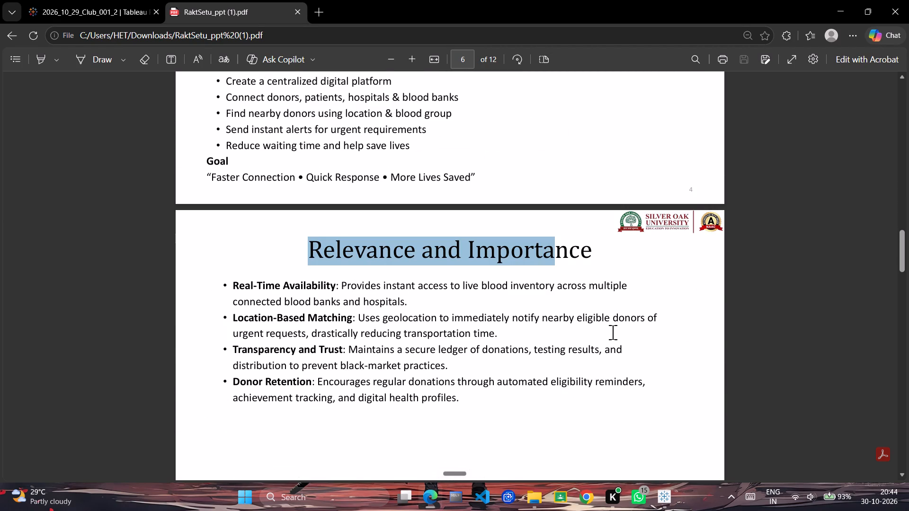
scroll(612, 334, "down", 1)
left_click(573, 319)
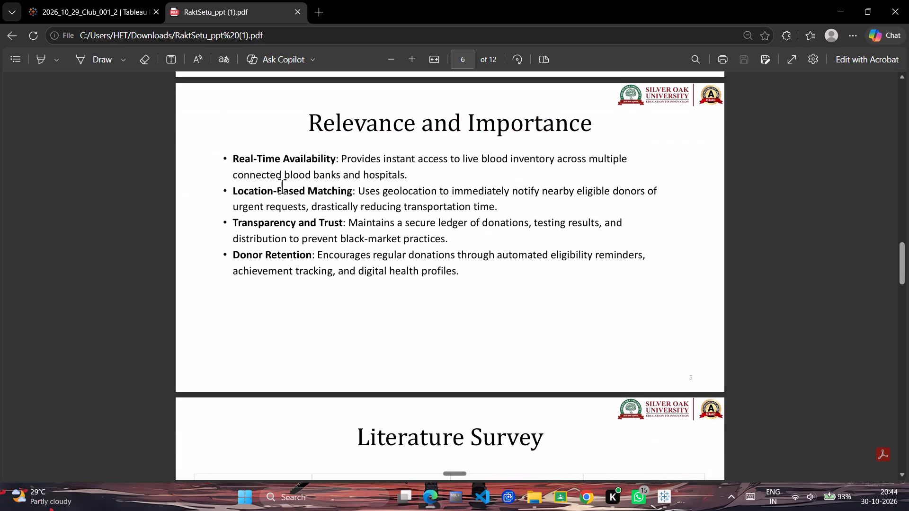
left_click_drag(339, 157, 480, 254)
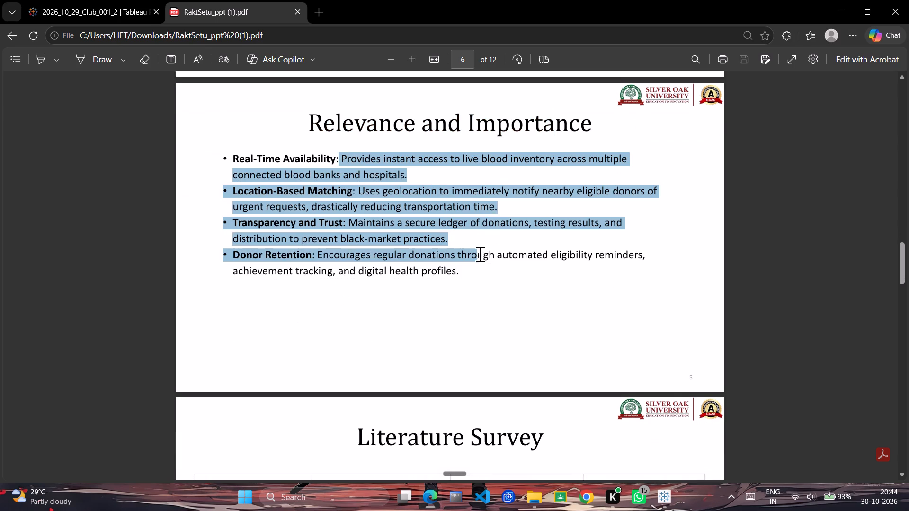
left_click_drag(480, 254, 482, 280)
scroll(493, 294, "down", 5)
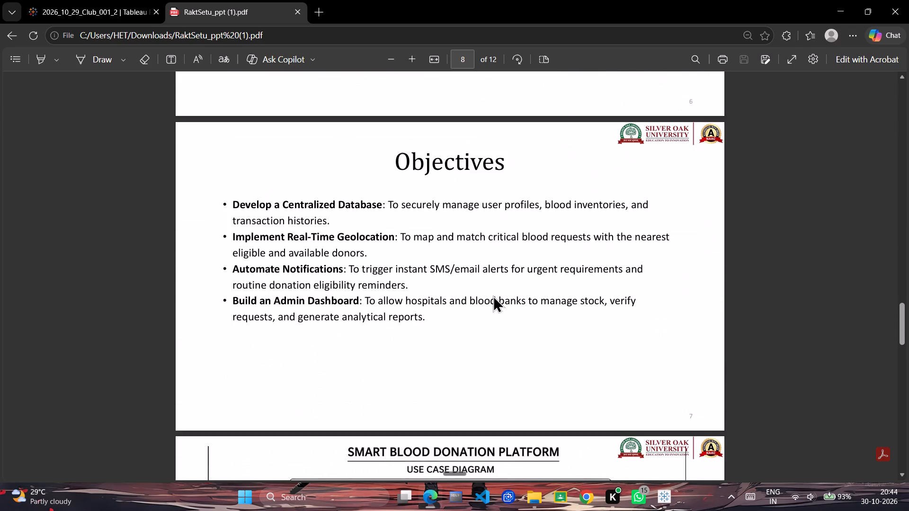
scroll(493, 295, "down", 15)
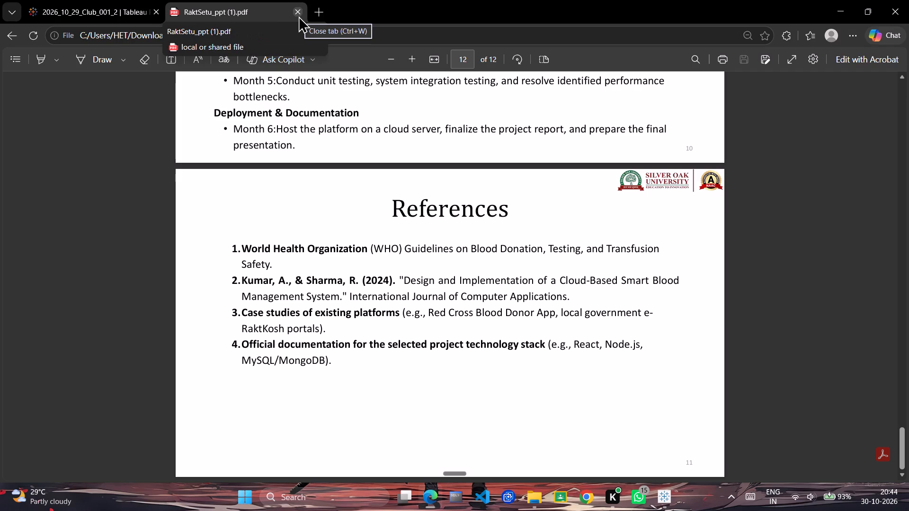
left_click(298, 16)
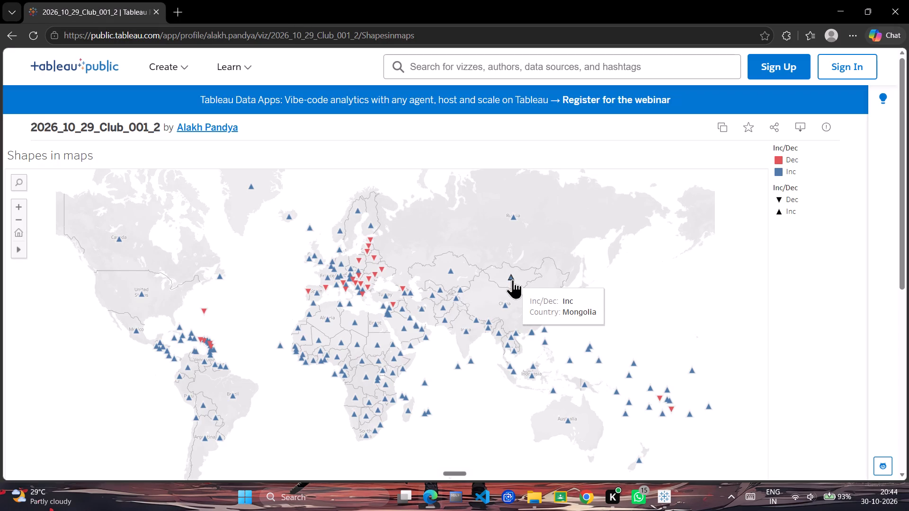
Switch back to Tableau Public and use Radial Selection to select the city marks around central India on Sheet 1.
key("alt+Tab")
key("alt+Tab")
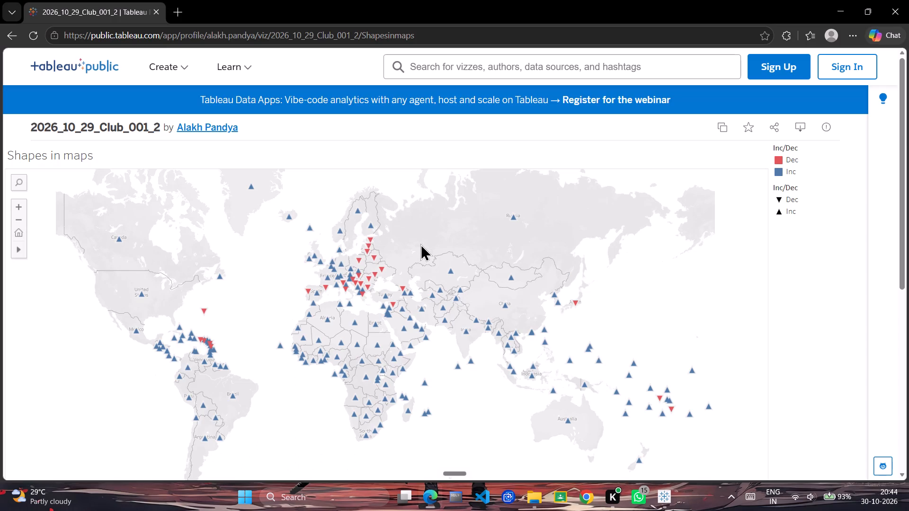
key("alt+Tab")
key("alt+Tab")
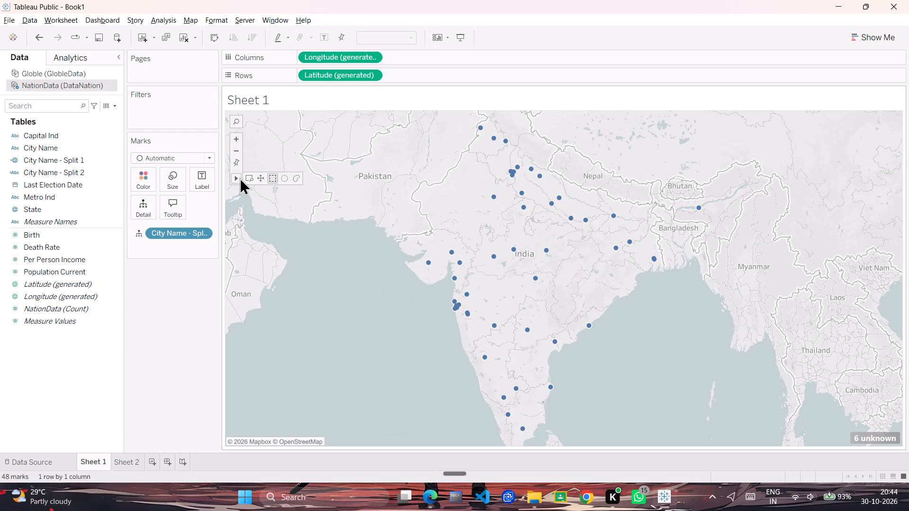
left_click(272, 178)
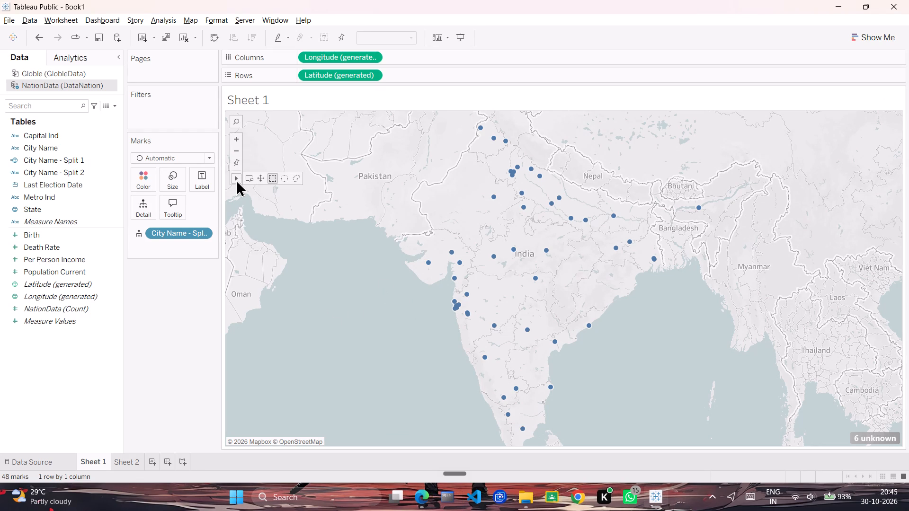
left_click(232, 180)
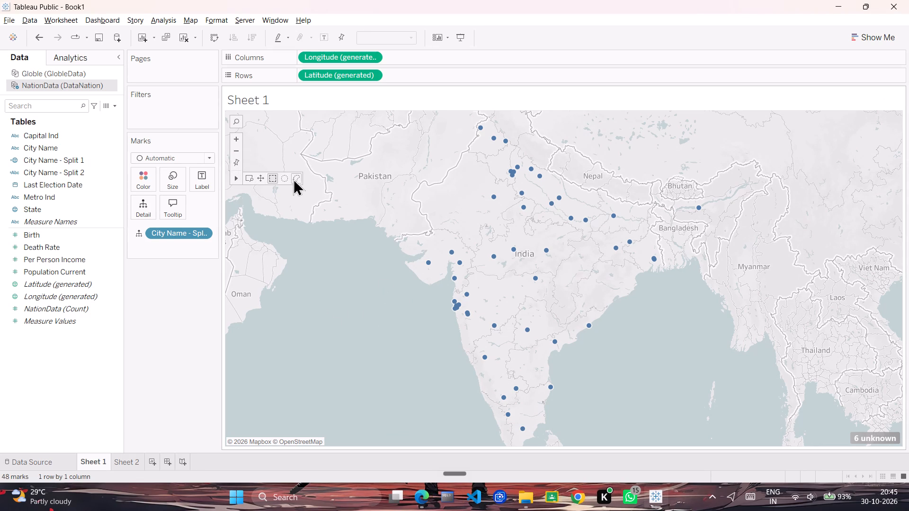
left_click(283, 177)
left_click(524, 247)
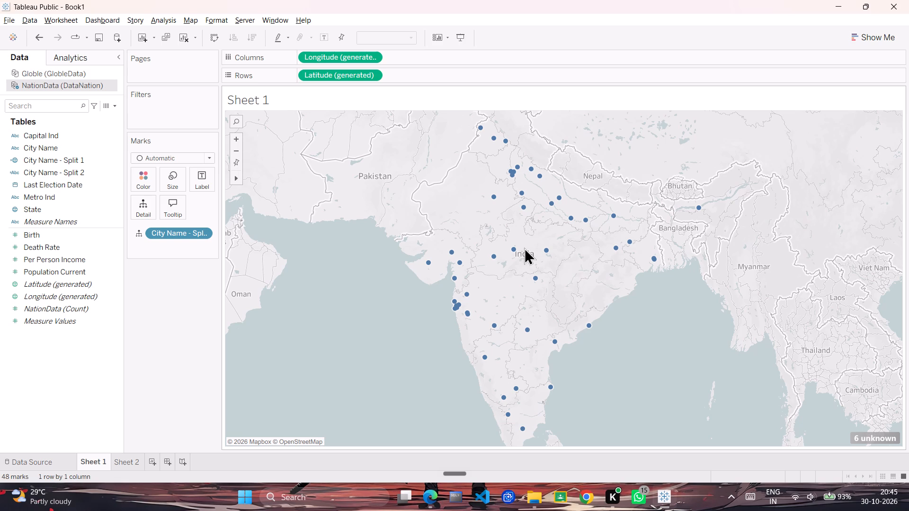
left_click_drag(524, 250, 537, 291)
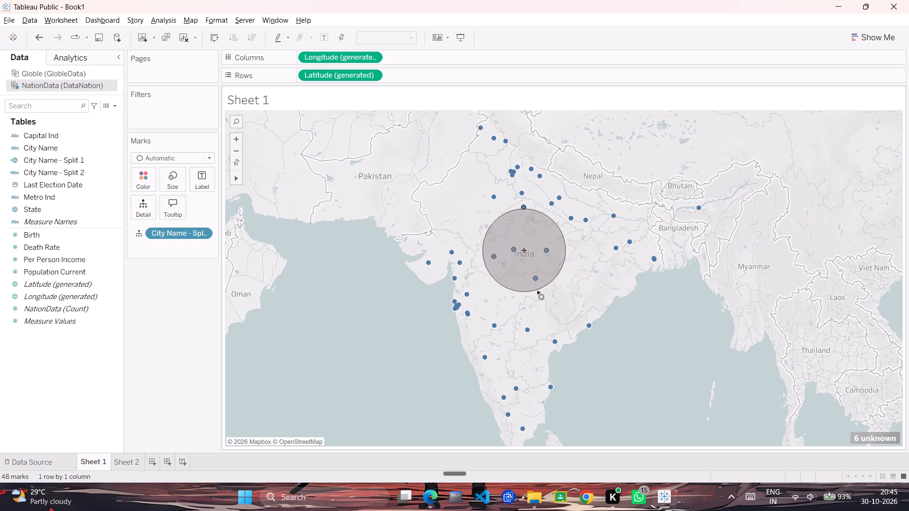
left_click_drag(537, 291, 539, 295)
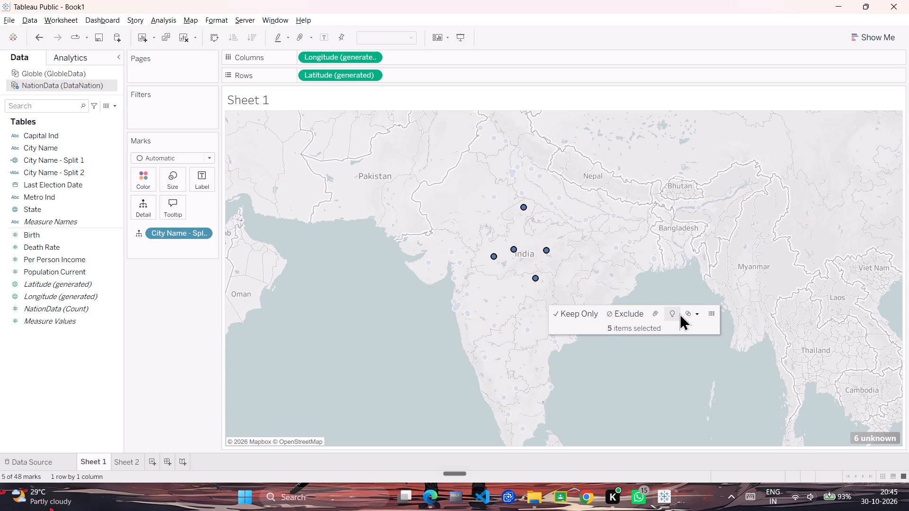
Create a set named "Center region" from the selected central India cities: Bhopal, Gwalior, Indore, Jabalpur and Nagpur.
left_click(696, 311)
left_click(696, 324)
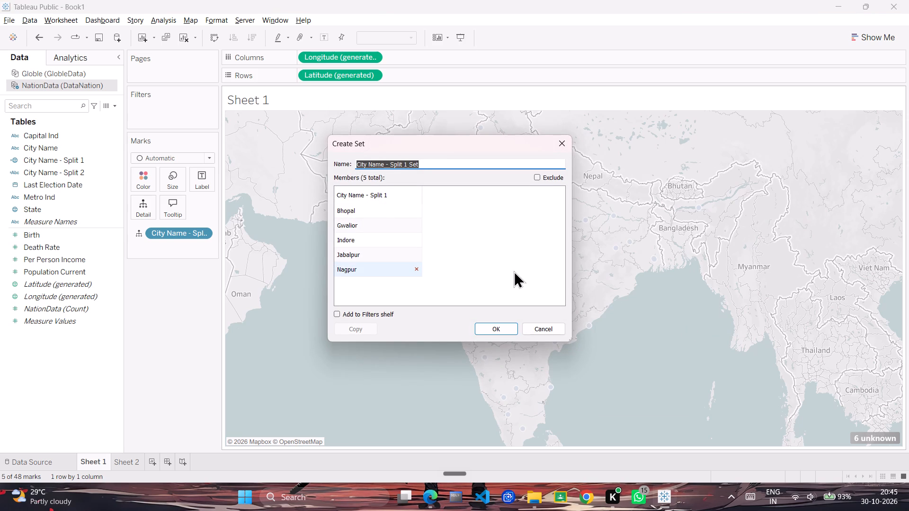
type("Center")
key("space")
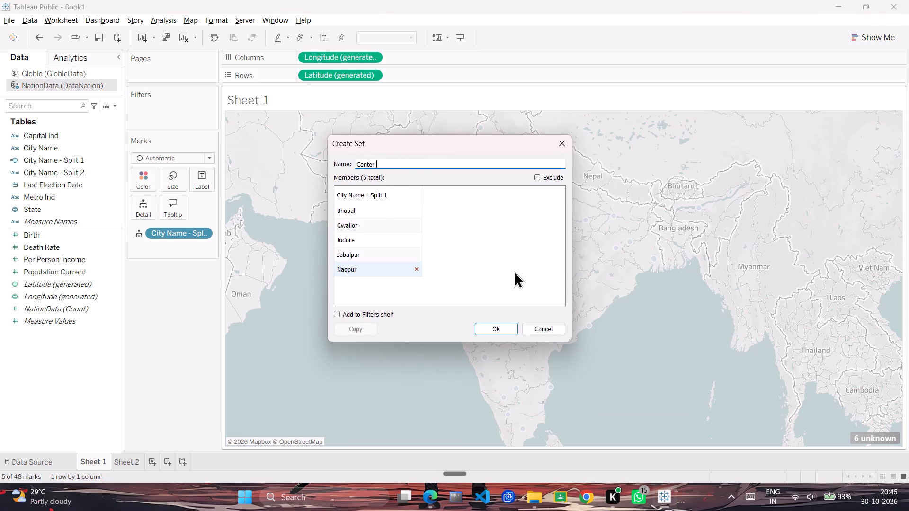
key("equal")
key("BackSpace")
key("BackSpace")
type("ak")
key("BackSpace")
key("BackSpace")
key("BackSpace")
key("BackSpace")
type("re")
key("BackSpace")
key("BackSpace")
type("er")
key("space")
key("shift+a")
key("BackSpace")
type("region")
key("Return")
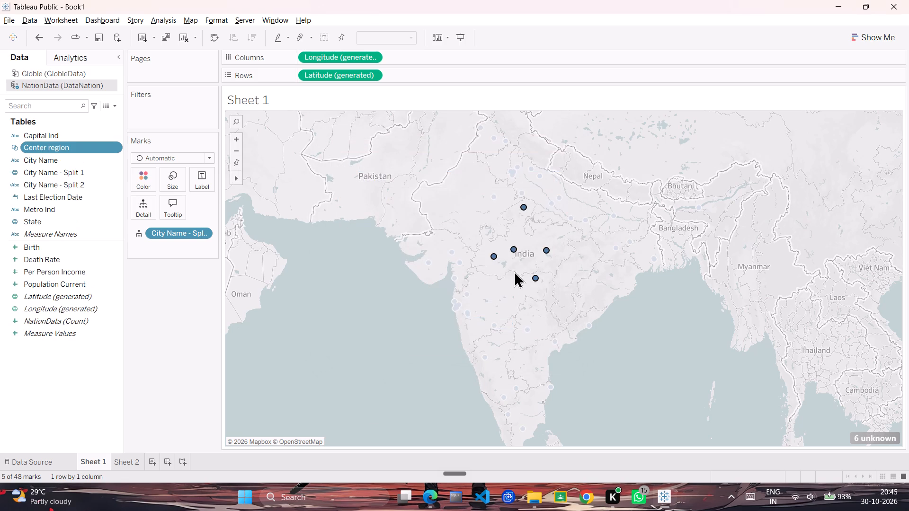
left_click(609, 356)
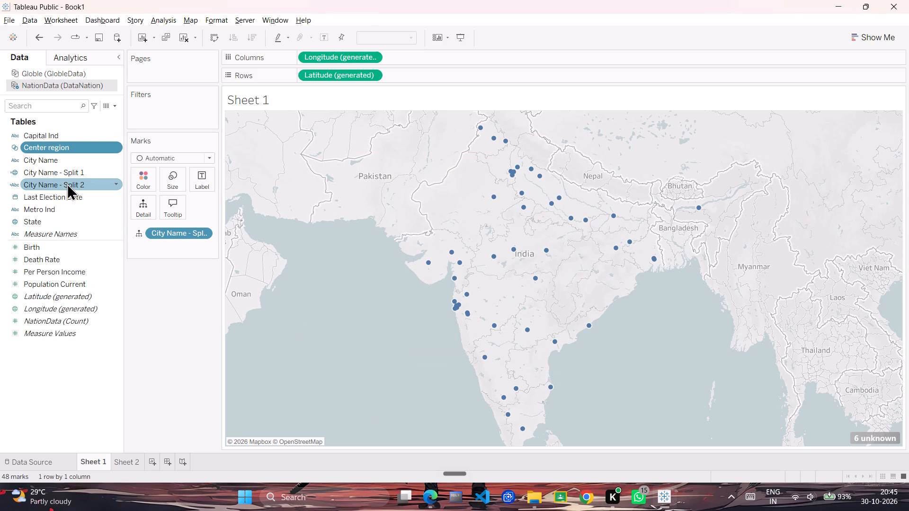
Rename the City Name - Split 1 field as "city".
right_click(64, 174)
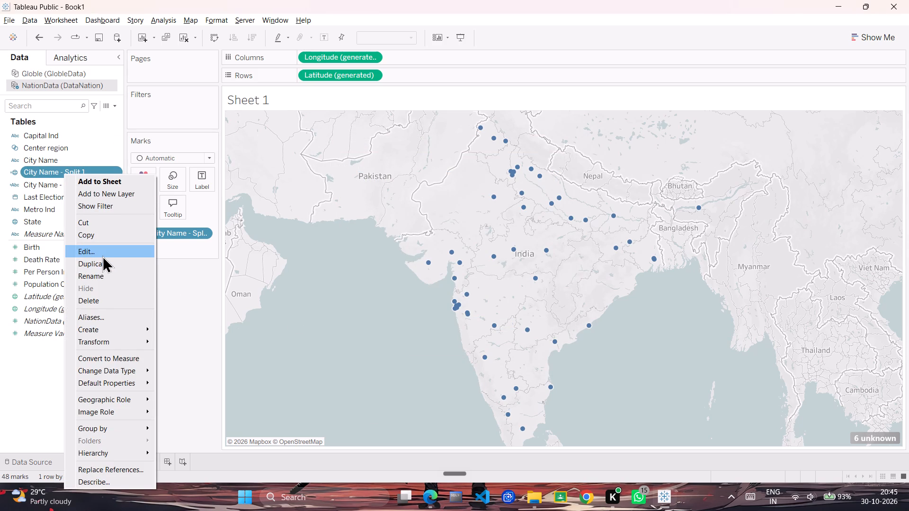
left_click(105, 272)
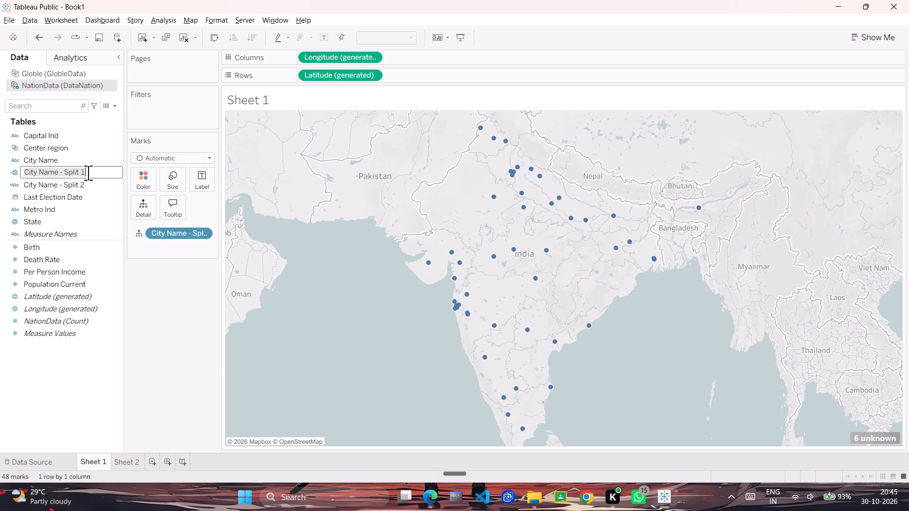
left_click_drag(88, 173, 59, 172)
key("BackSpace")
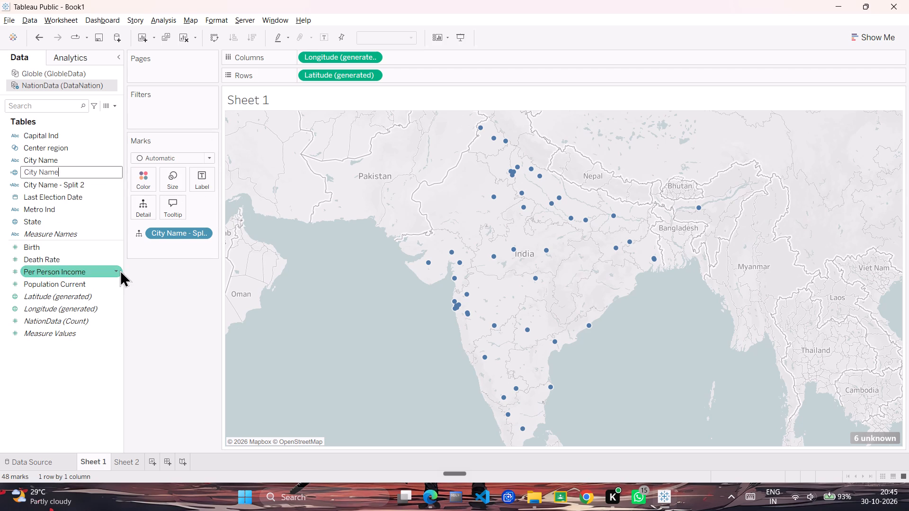
key("Return")
left_click(528, 263)
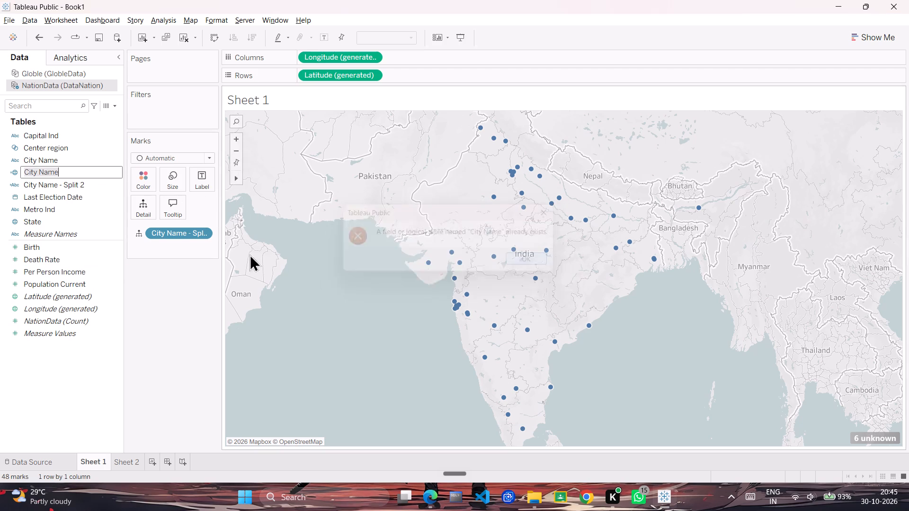
key("space")
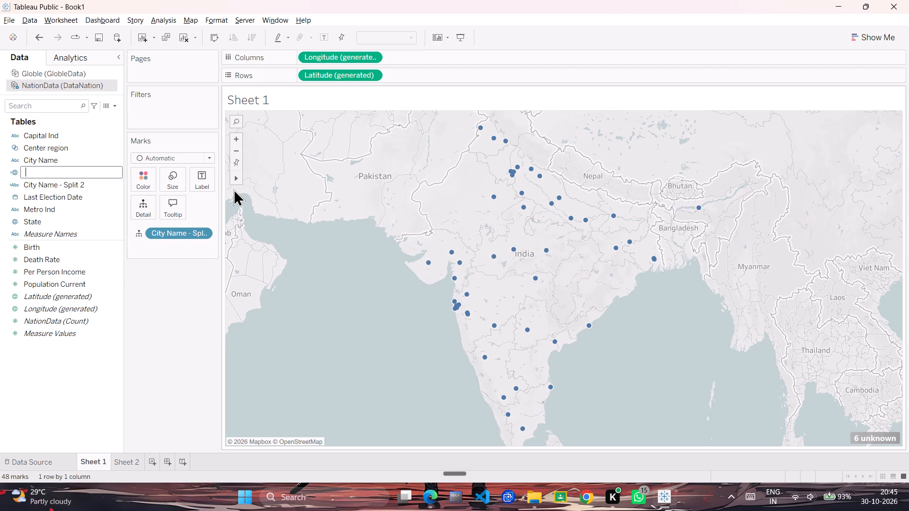
key("ctrl+z")
key("space")
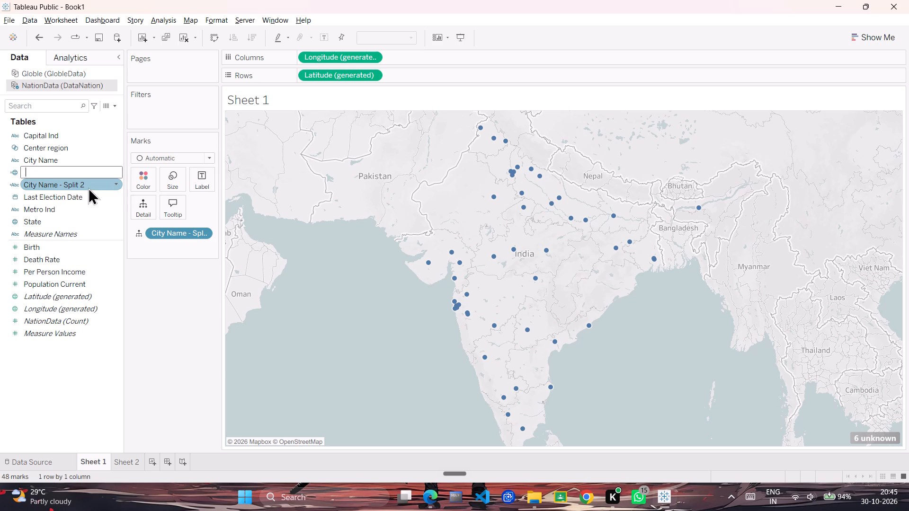
key("ctrl+v")
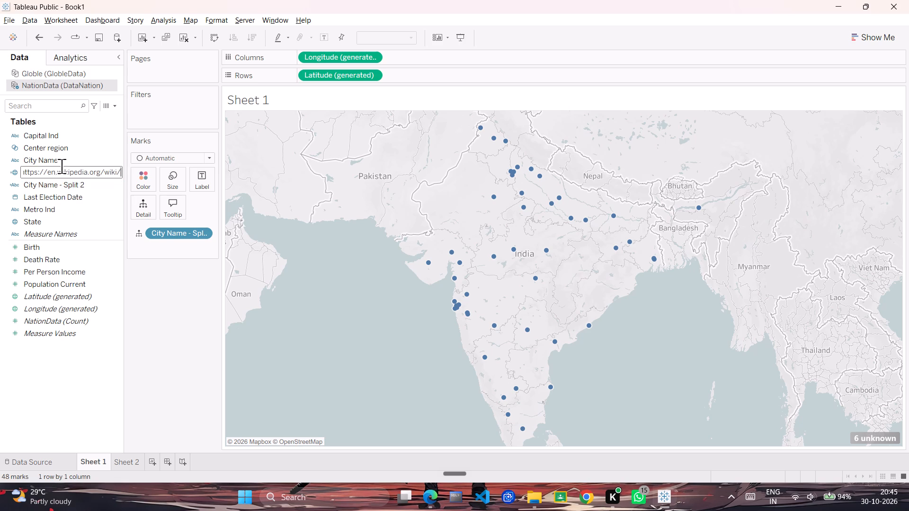
key("ctrl+z")
type("city")
key("space")
key("Return")
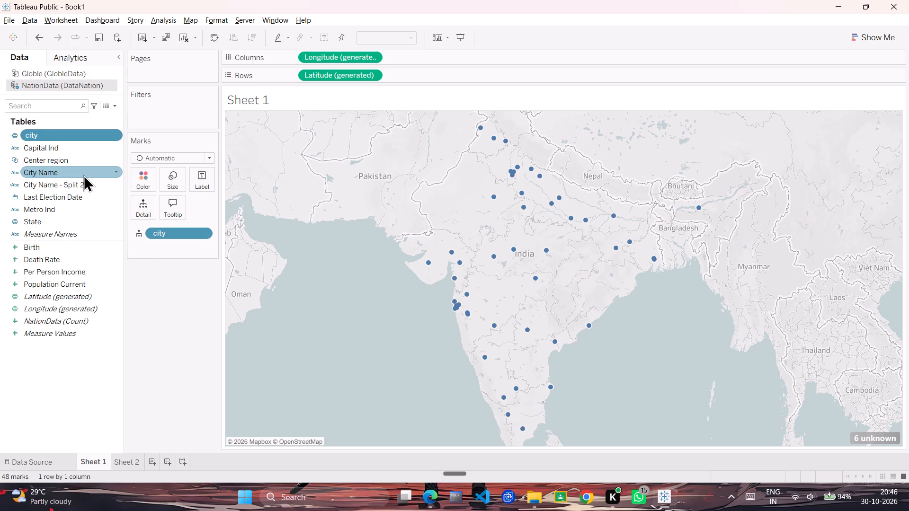
Rename the City Name - Split 2 field as "city code".
right_click(81, 184)
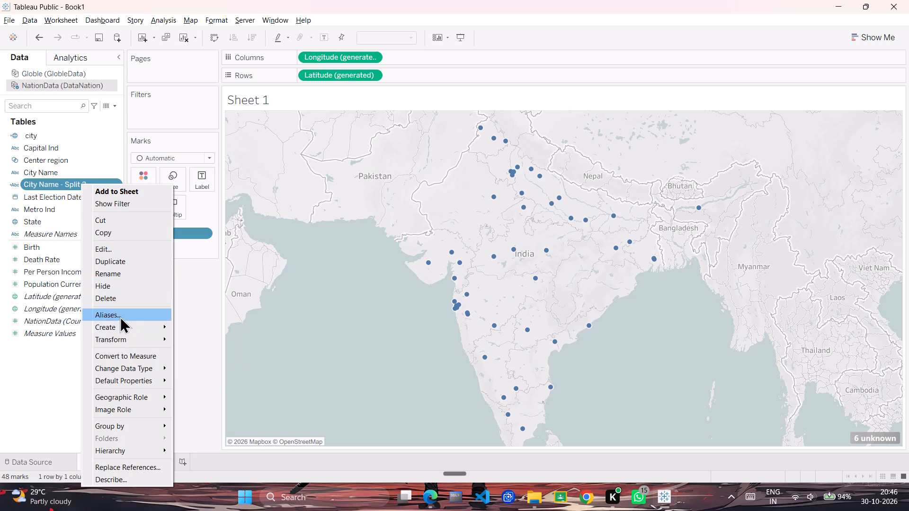
left_click(133, 268)
type("city code")
key("Return")
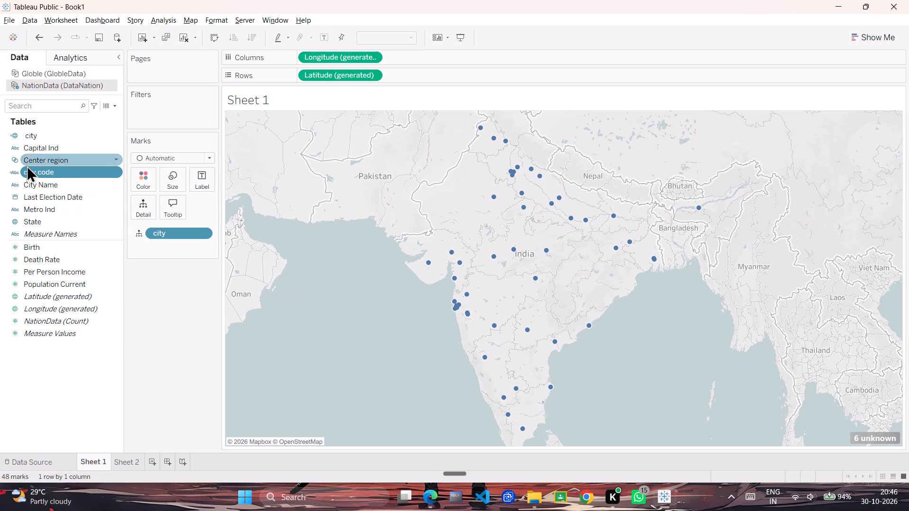
left_click(37, 137)
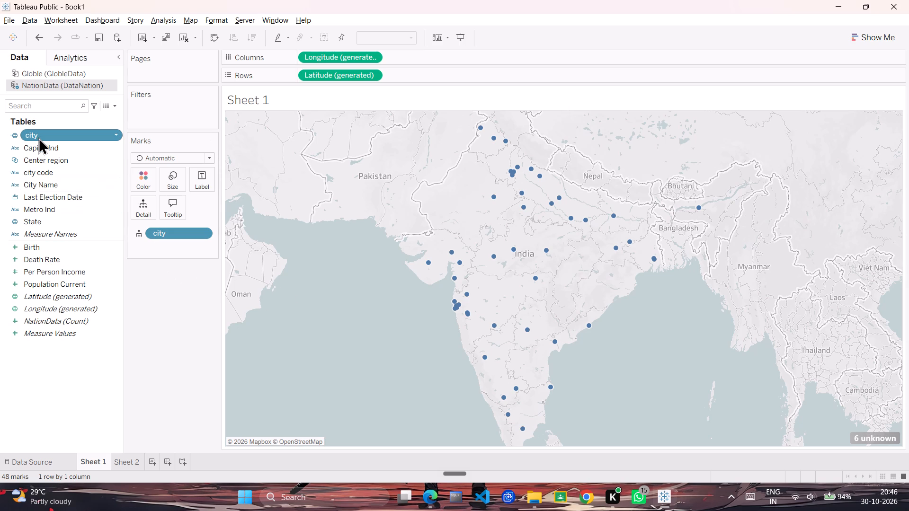
left_click(38, 137)
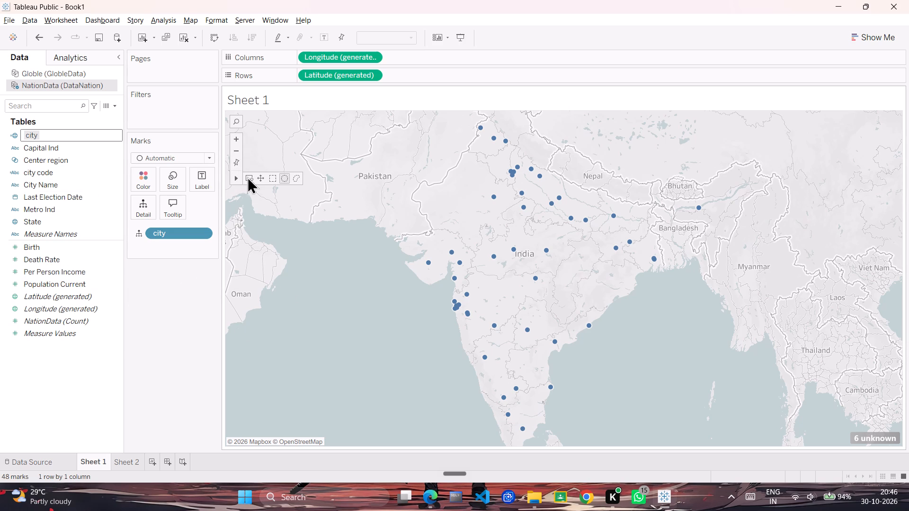
Use Lasso Selection to select the coastal city marks along India's shoreline, from Surat and Mumbai around to Chennai, Howrah and Kolkata.
left_click(296, 178)
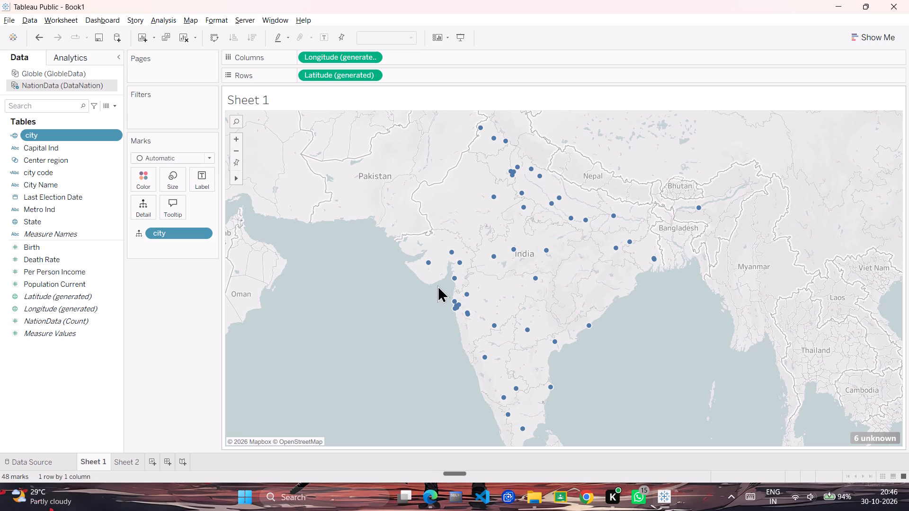
left_click_drag(437, 285, 450, 257)
left_click_drag(450, 257, 462, 306)
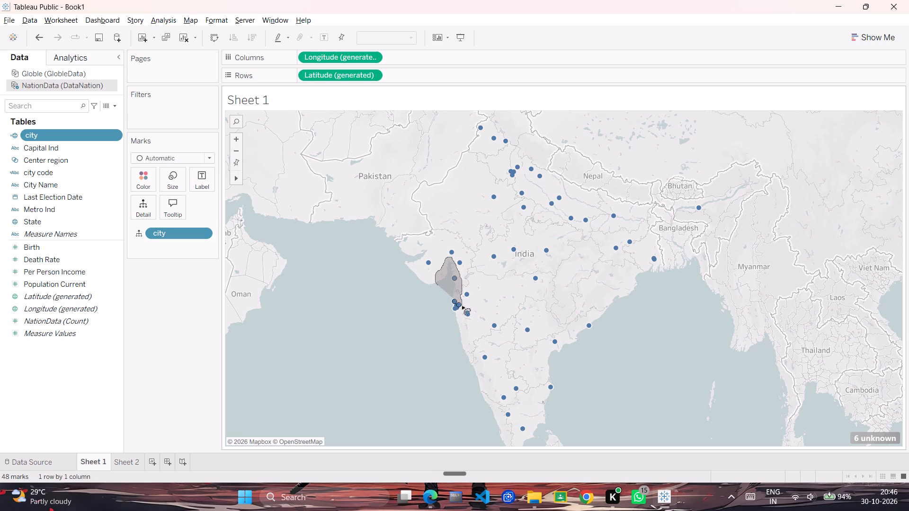
left_click_drag(462, 306, 502, 420)
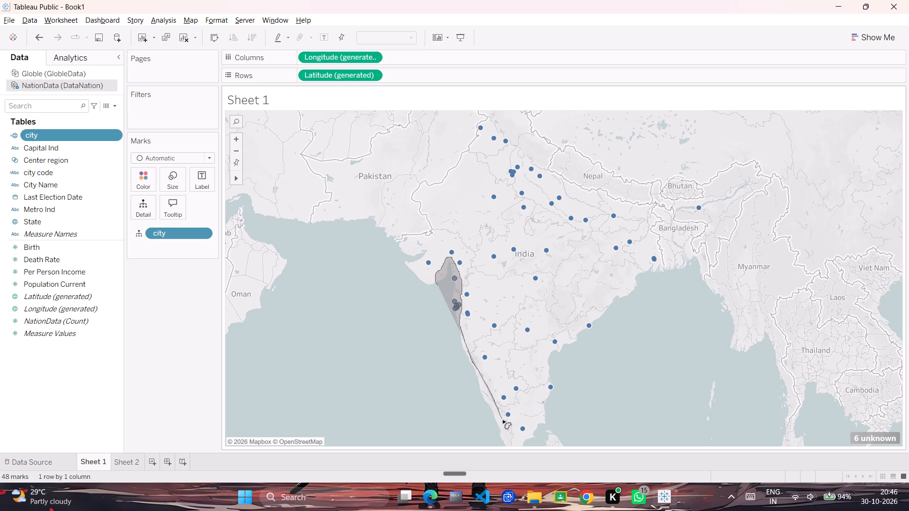
left_click_drag(502, 420, 527, 429)
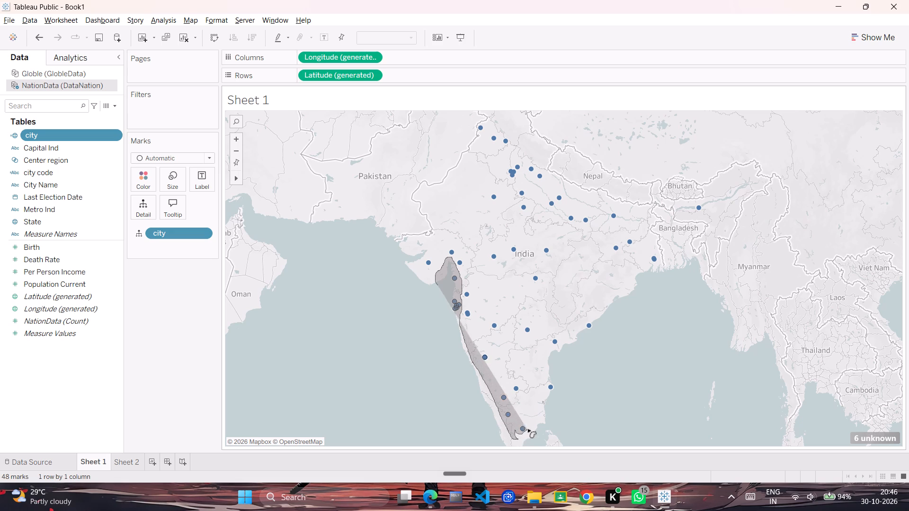
left_click_drag(527, 429, 549, 337)
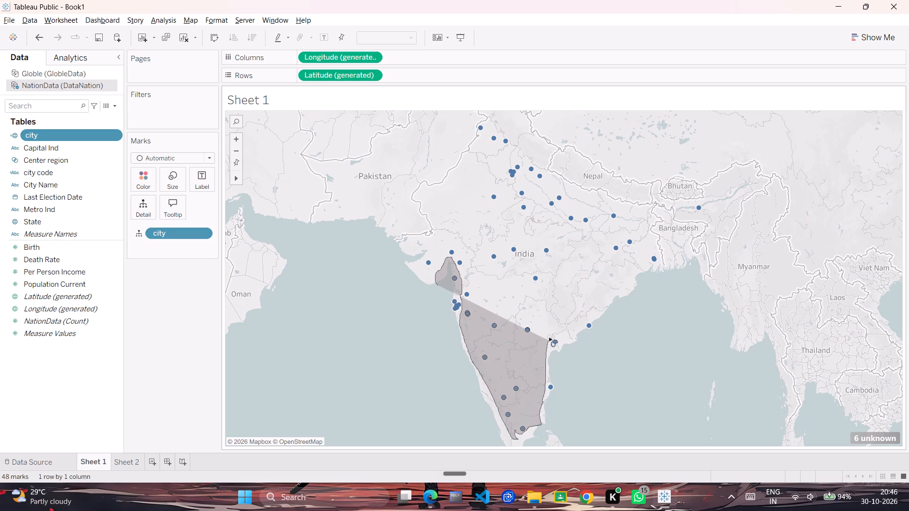
left_click_drag(549, 337, 622, 288)
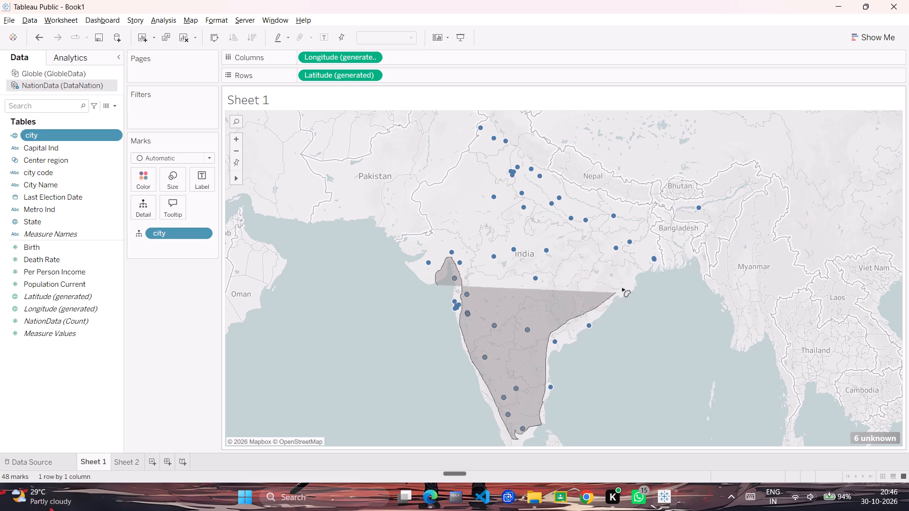
left_click_drag(622, 288, 627, 335)
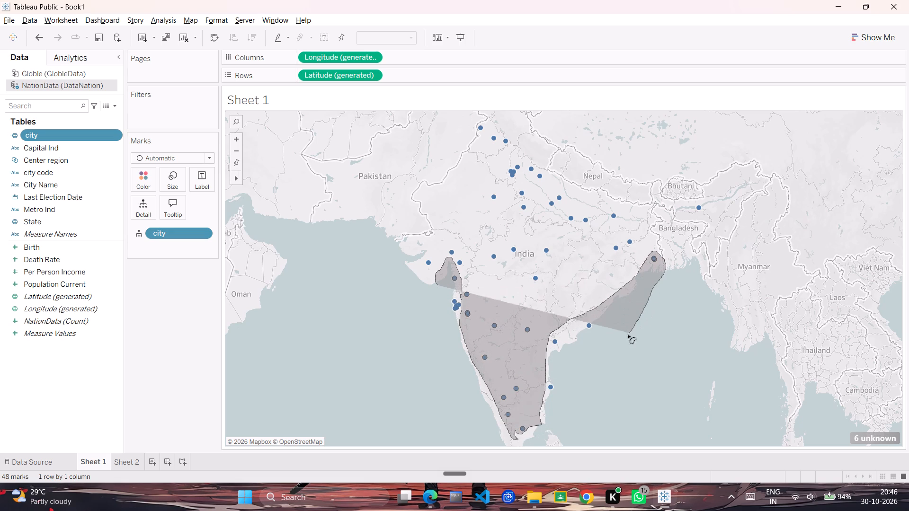
left_click_drag(627, 335, 459, 407)
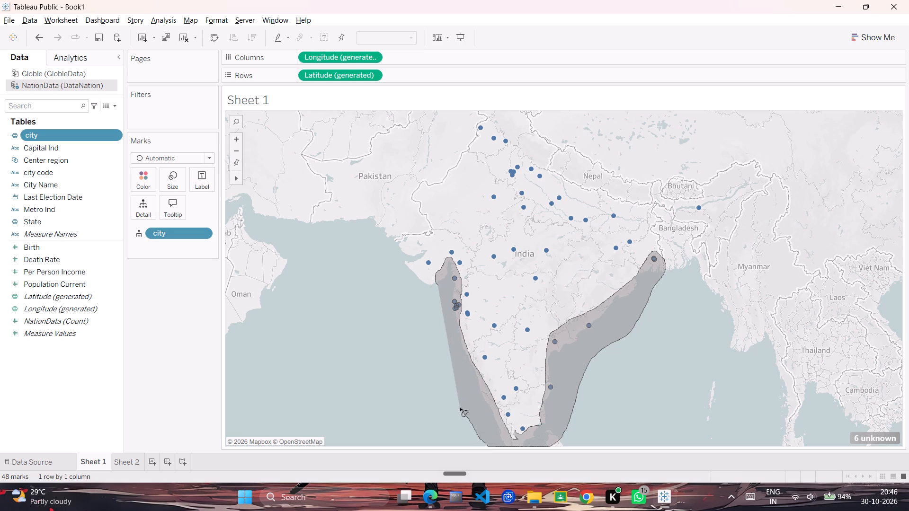
left_click_drag(459, 407, 445, 283)
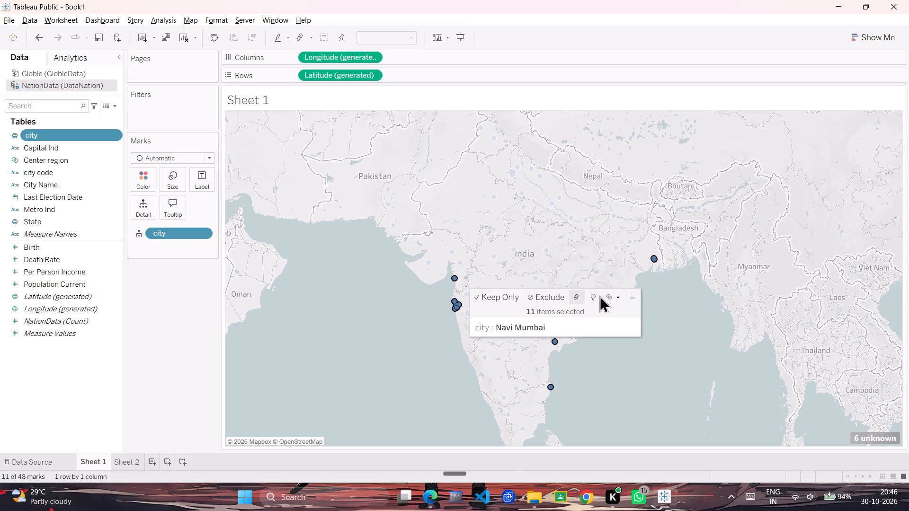
Create a set named "Near by Ocean" from the selected coastal cities and clear the mark selection.
left_click(613, 295)
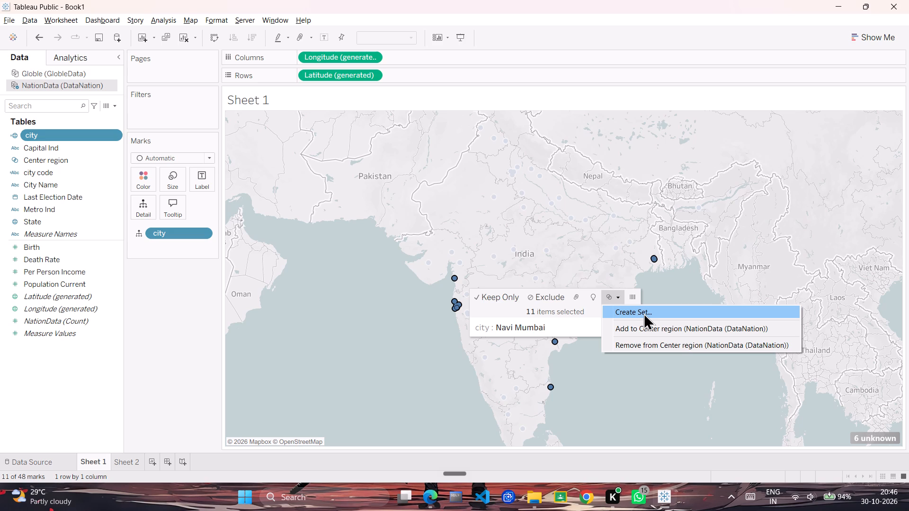
left_click(643, 313)
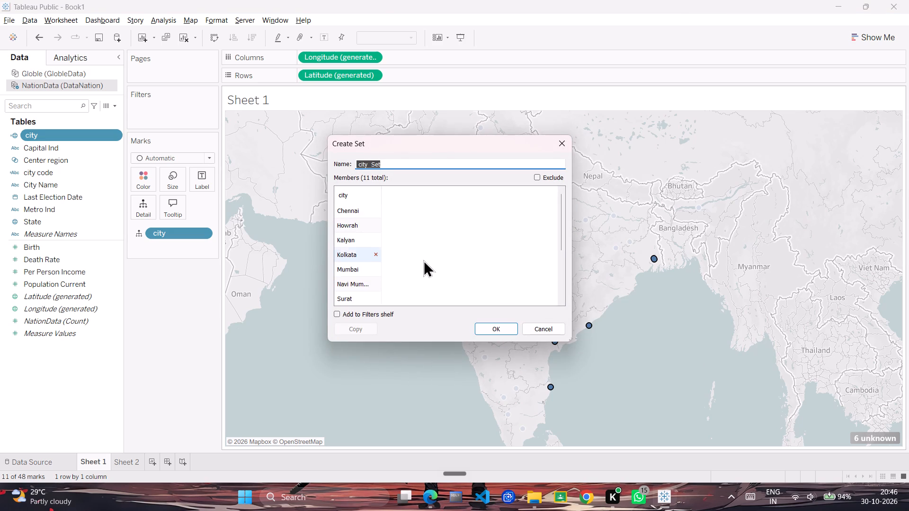
key("BackSpace")
key("equal")
key("BackSpace")
type("Near")
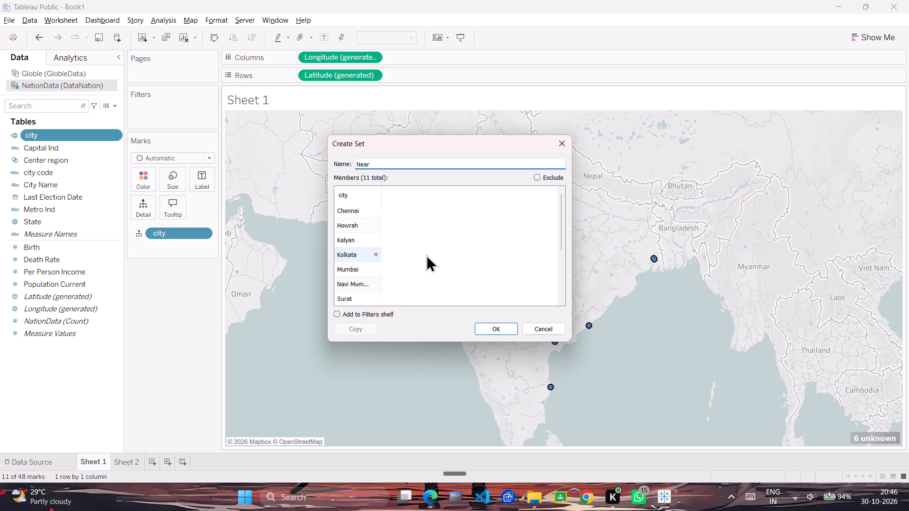
key("space")
type("by Ocean")
key("Return")
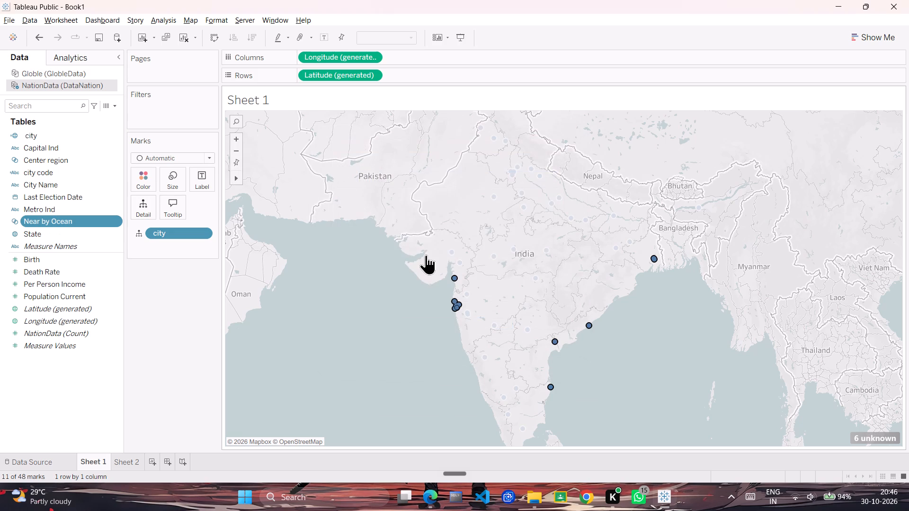
left_click(348, 387)
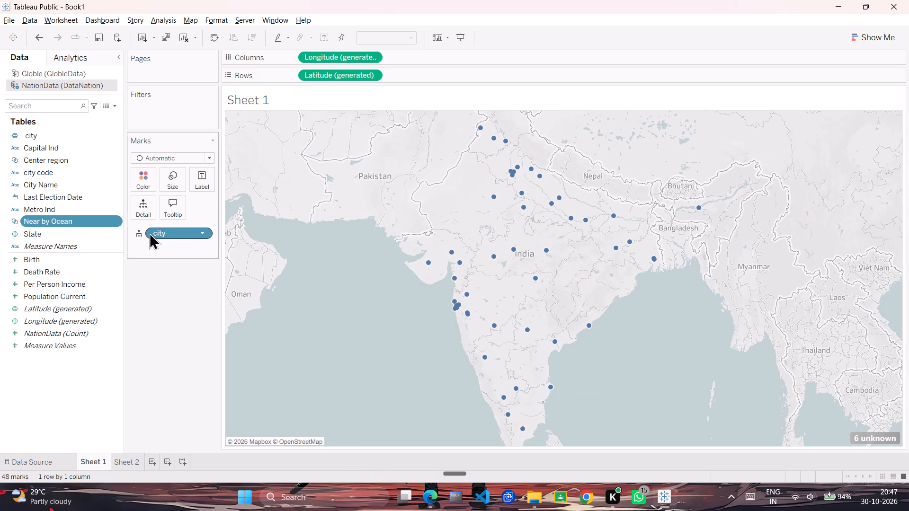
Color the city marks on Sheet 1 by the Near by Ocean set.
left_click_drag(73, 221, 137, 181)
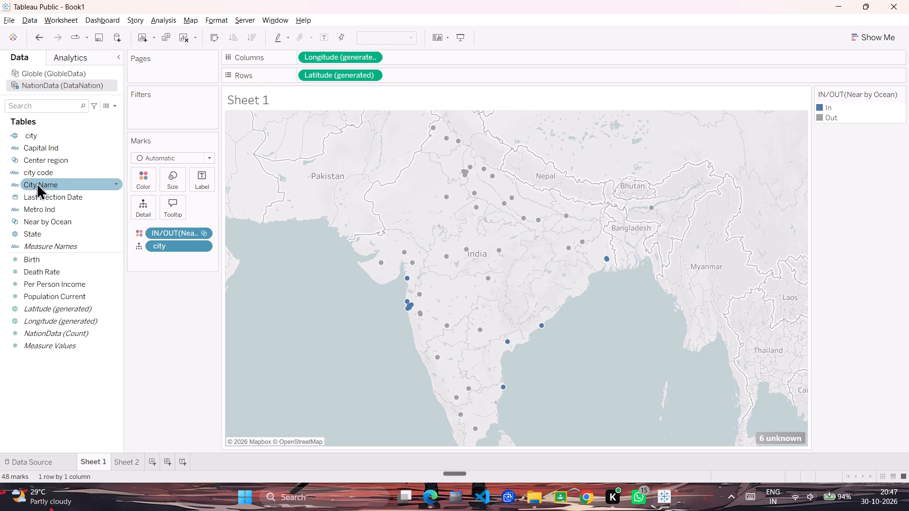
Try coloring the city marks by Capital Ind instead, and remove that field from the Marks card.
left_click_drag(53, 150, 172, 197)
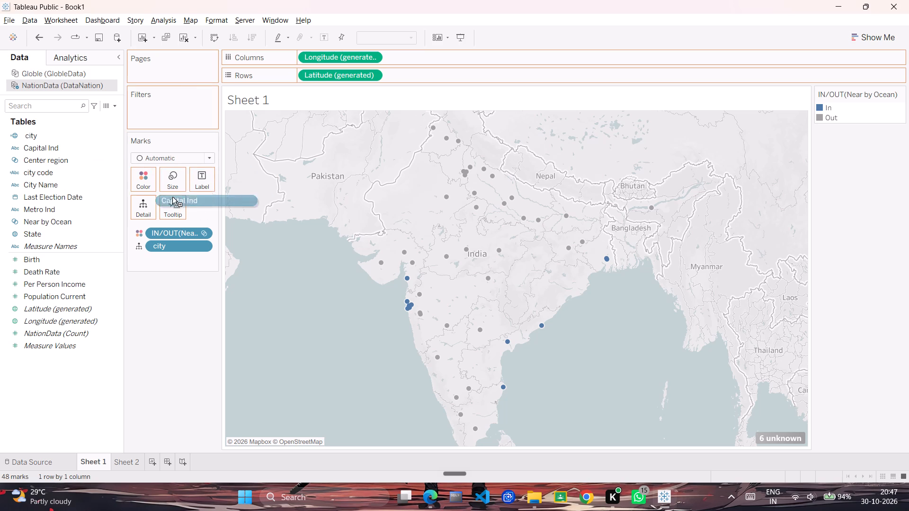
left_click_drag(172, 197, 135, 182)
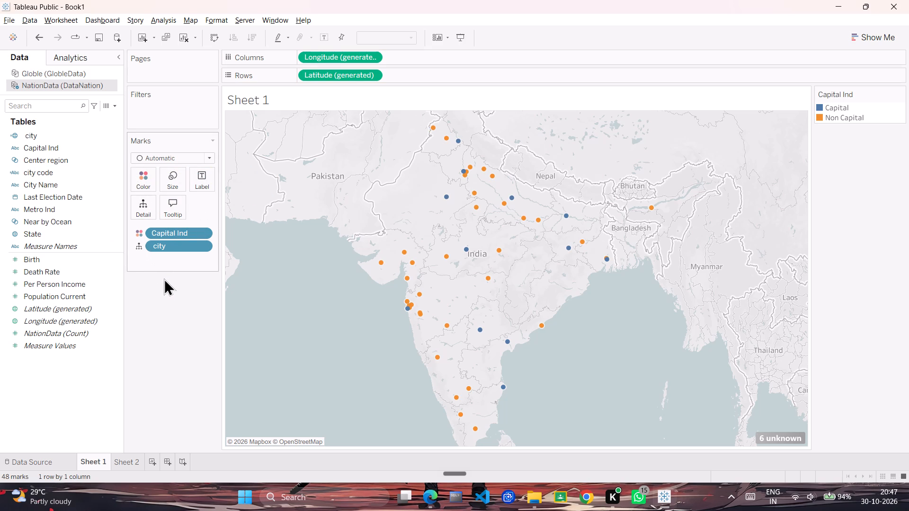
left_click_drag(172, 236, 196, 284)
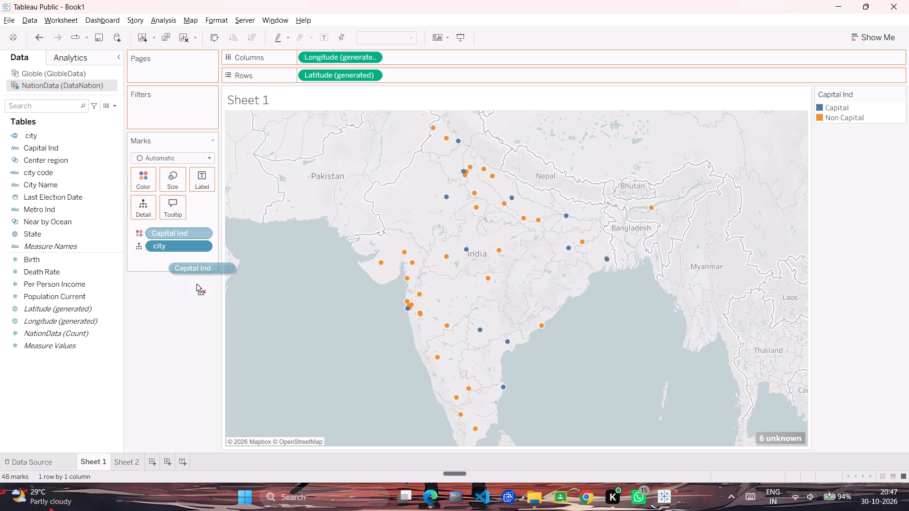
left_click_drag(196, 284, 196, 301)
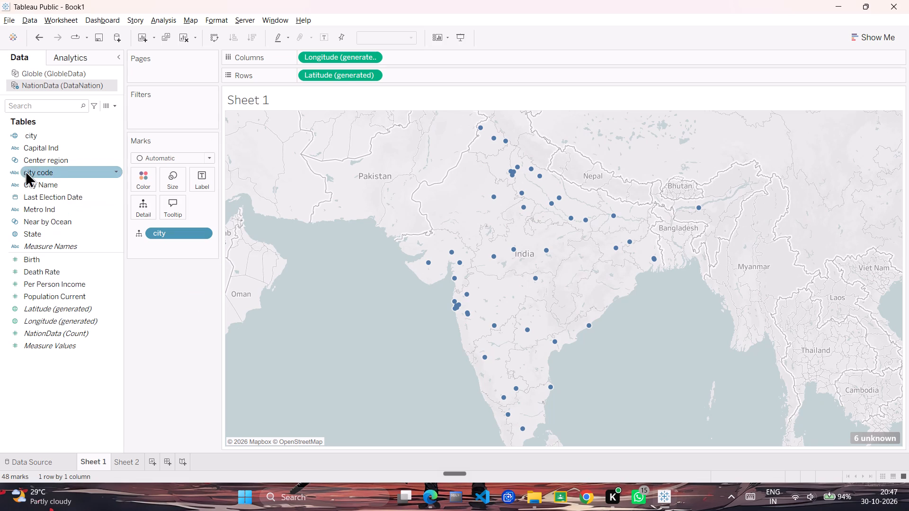
On Sheet 2, build a world map of the Country field from the Globle data source.
left_click(119, 461)
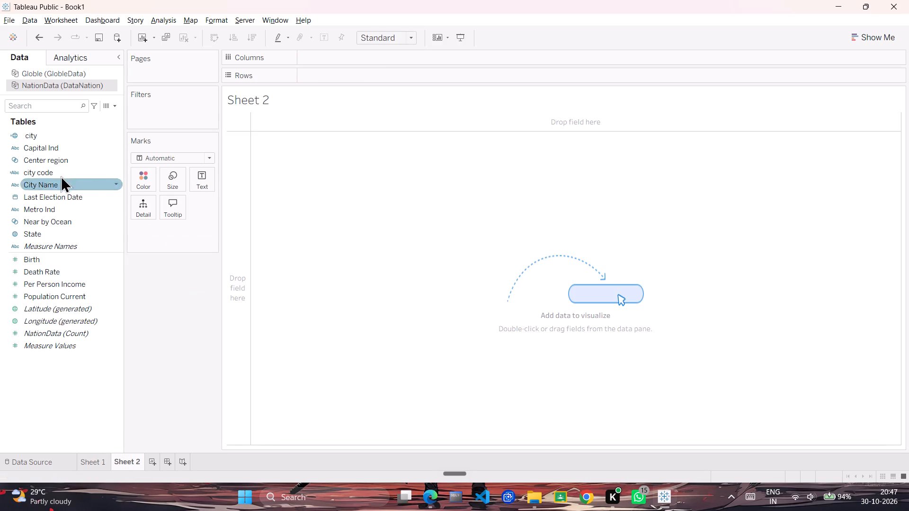
left_click(51, 70)
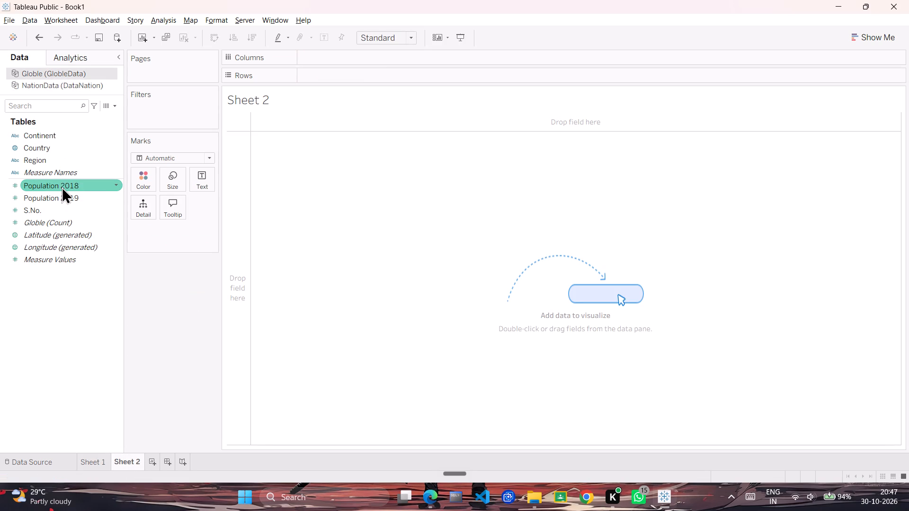
double_click(44, 148)
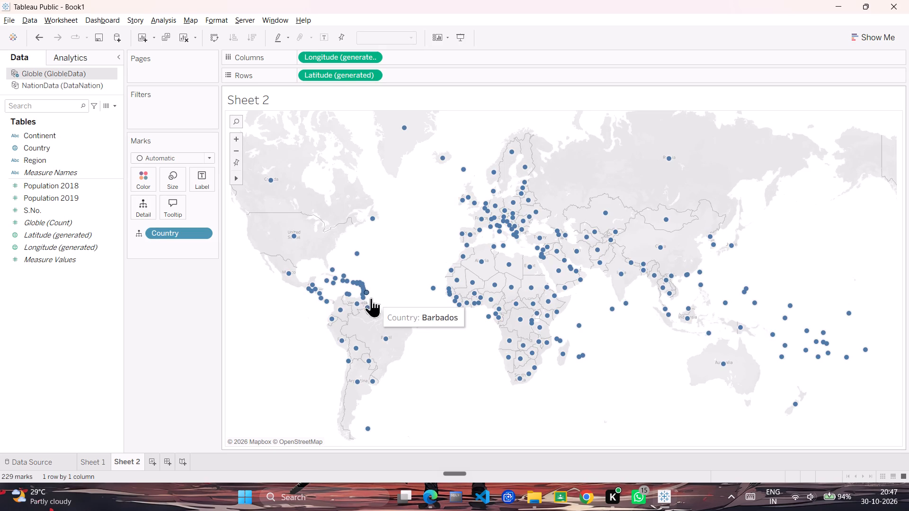
Change the country marks to the Shape mark type and try several shapes, ending with the filled upward triangle.
left_click(207, 158)
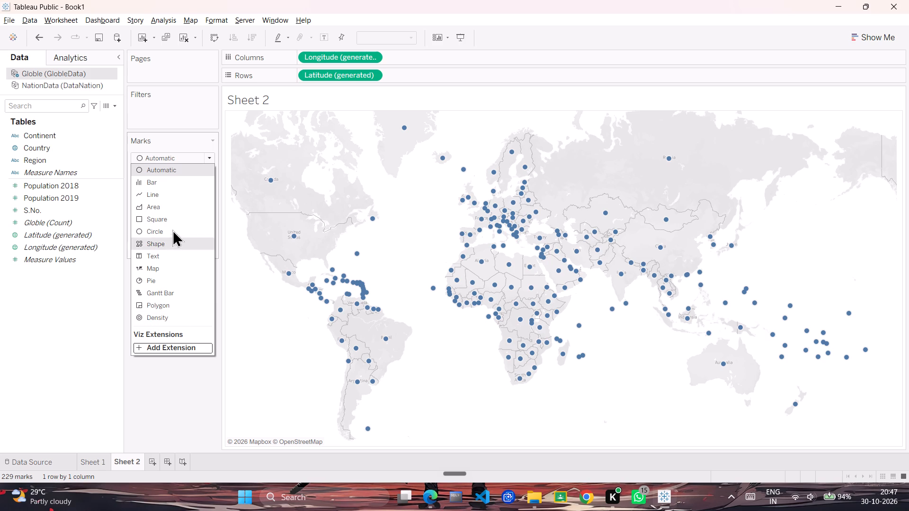
left_click(174, 240)
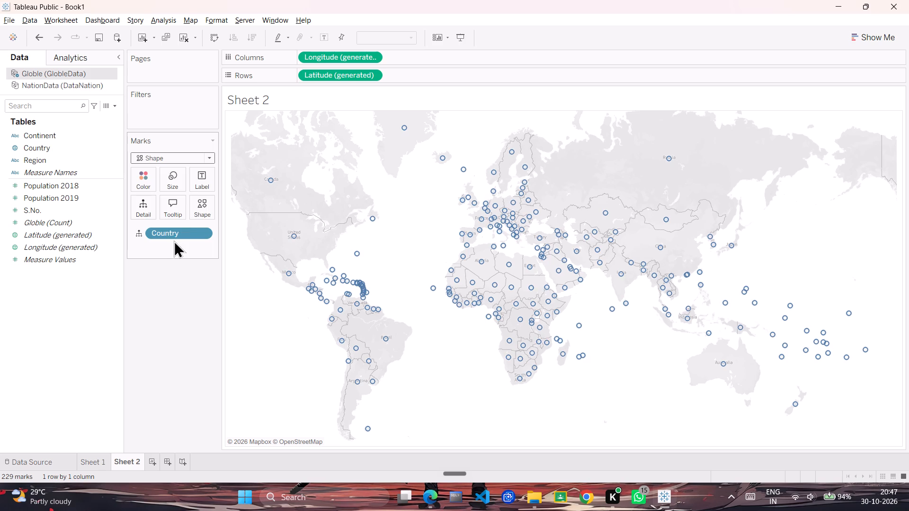
left_click(203, 211)
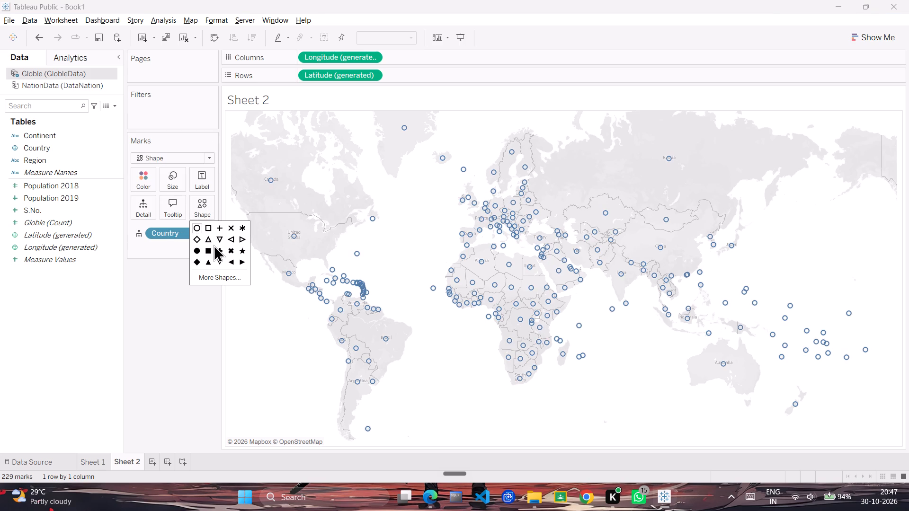
left_click(209, 250)
left_click(206, 241)
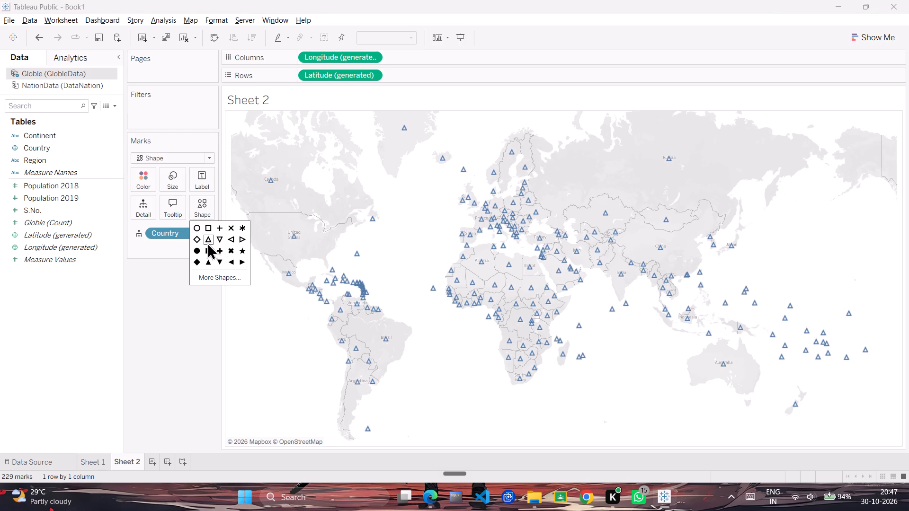
left_click(233, 241)
left_click(243, 240)
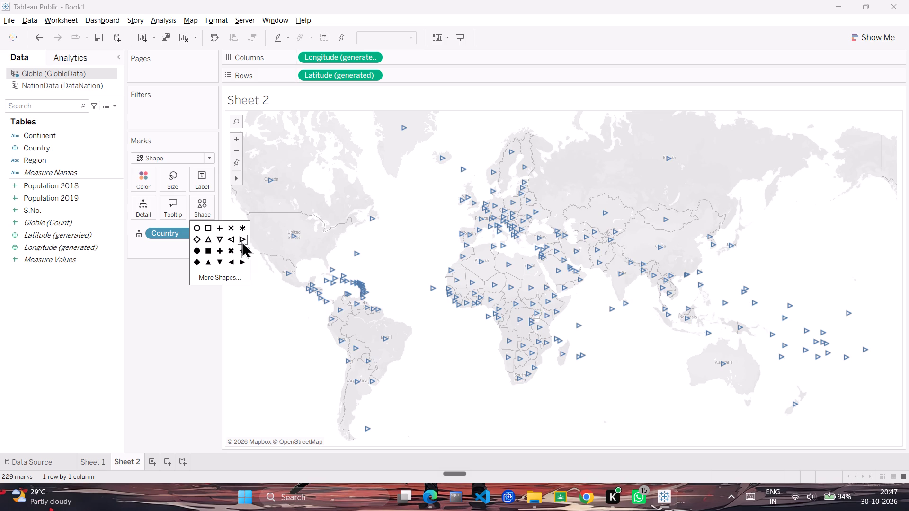
left_click(205, 251)
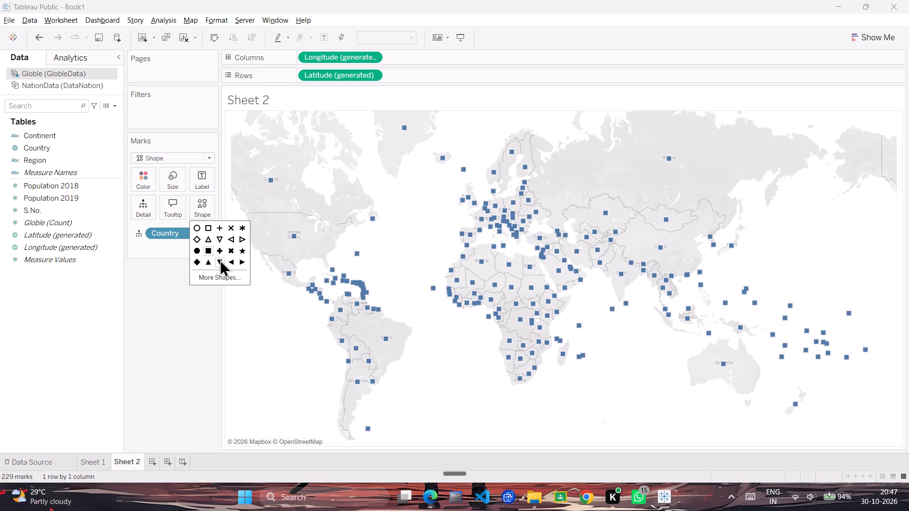
left_click(209, 260)
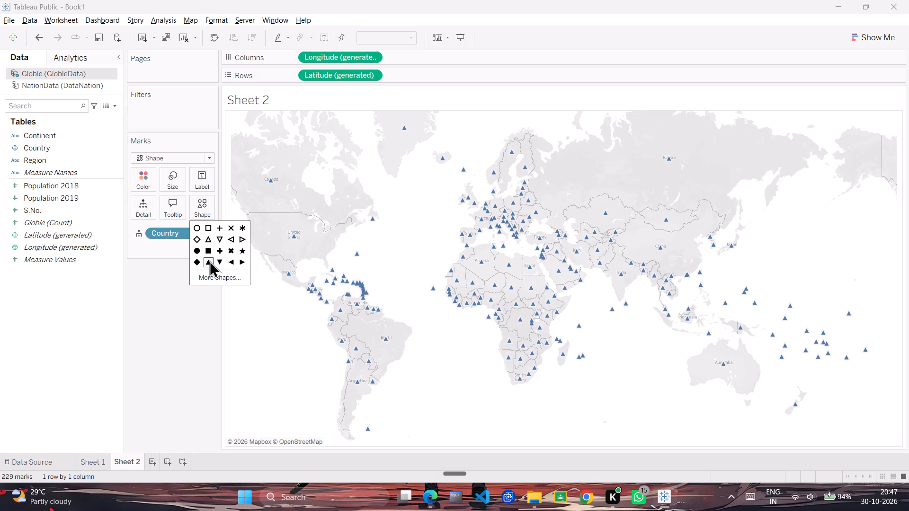
left_click(161, 291)
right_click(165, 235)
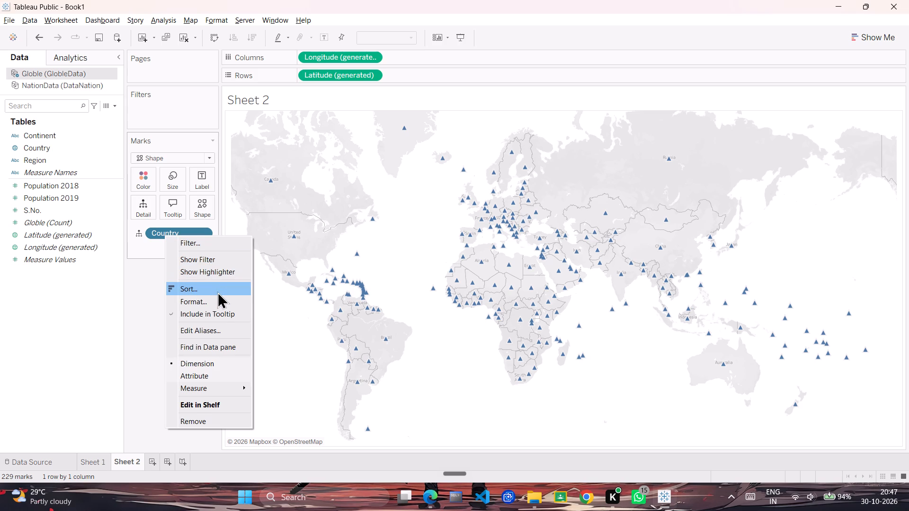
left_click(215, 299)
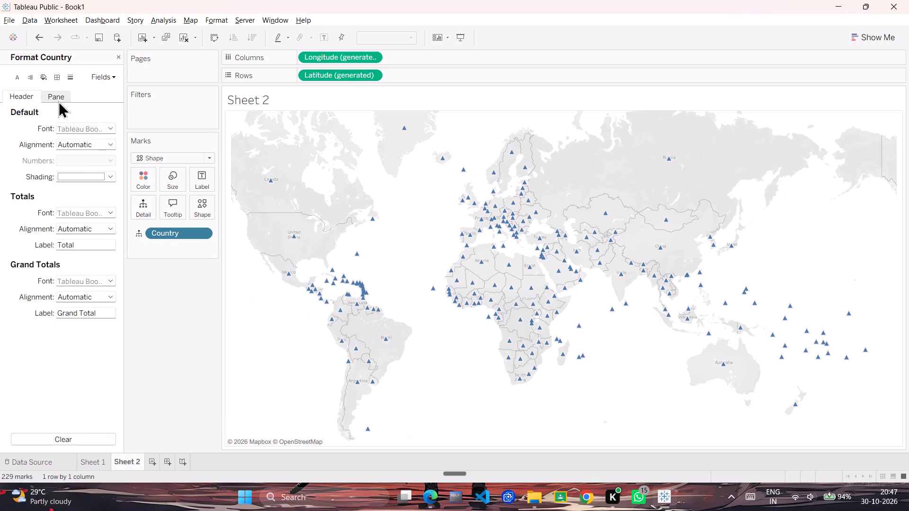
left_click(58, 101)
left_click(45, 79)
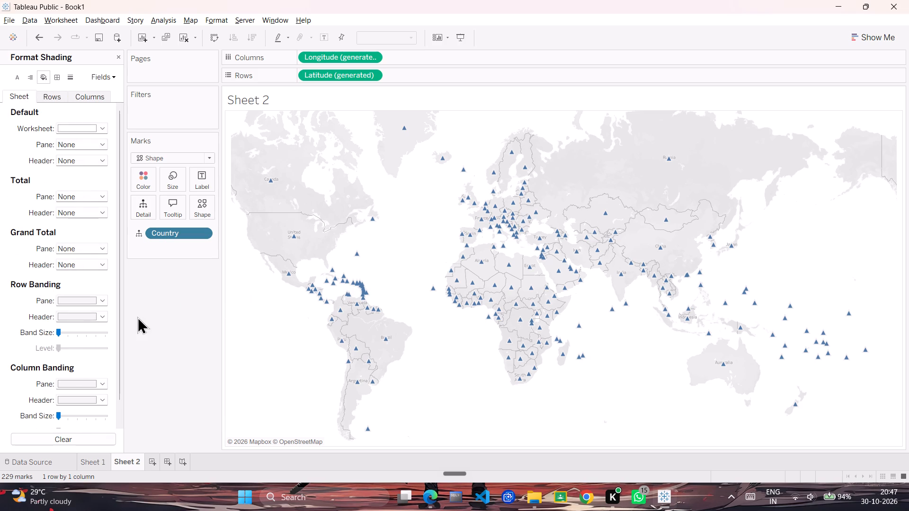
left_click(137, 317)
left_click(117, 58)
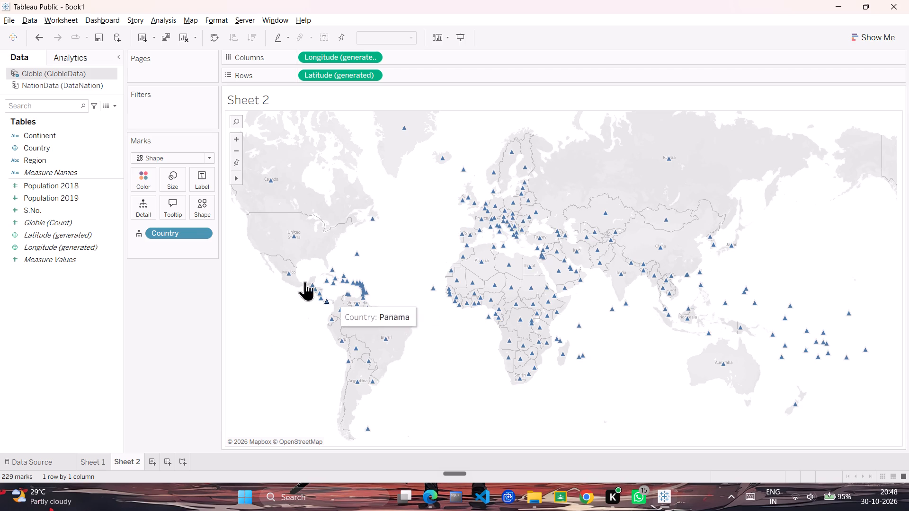
Recolor the country triangle marks, trying a light grey before settling on solid green.
left_click(139, 186)
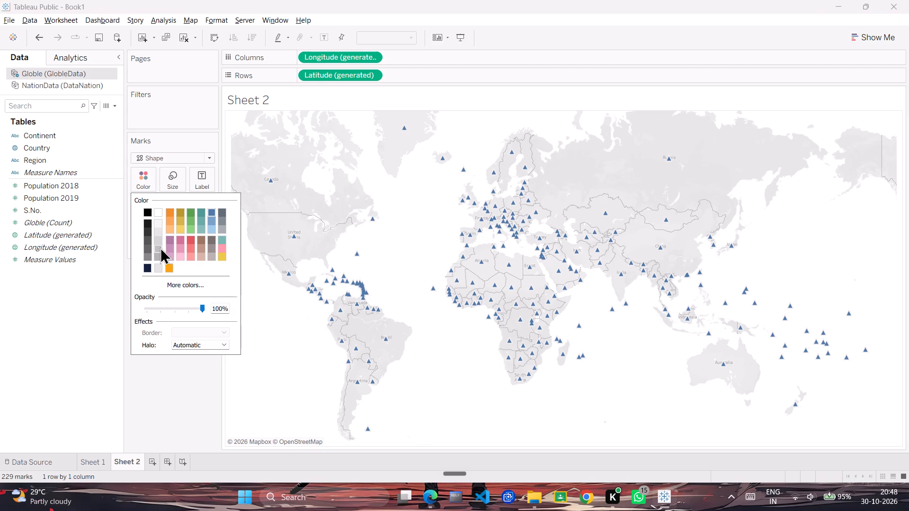
left_click(157, 222)
left_click(157, 229)
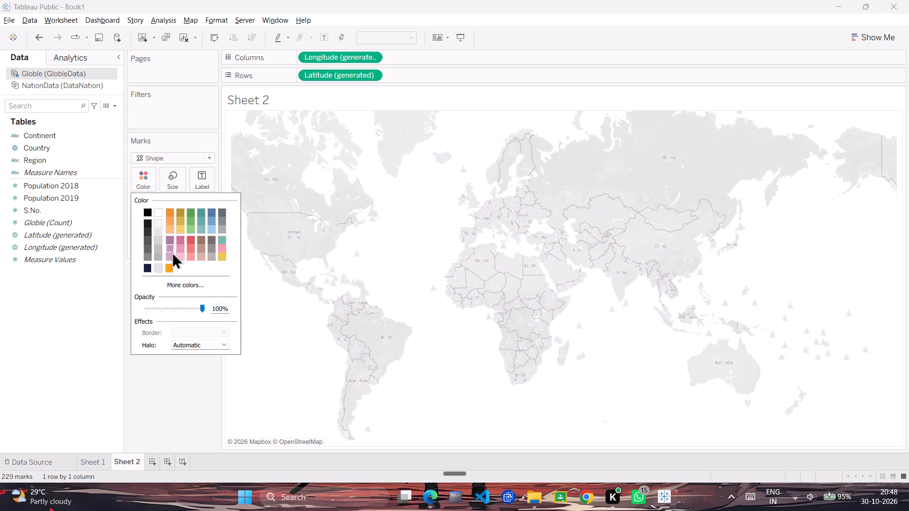
left_click(188, 212)
left_click(162, 374)
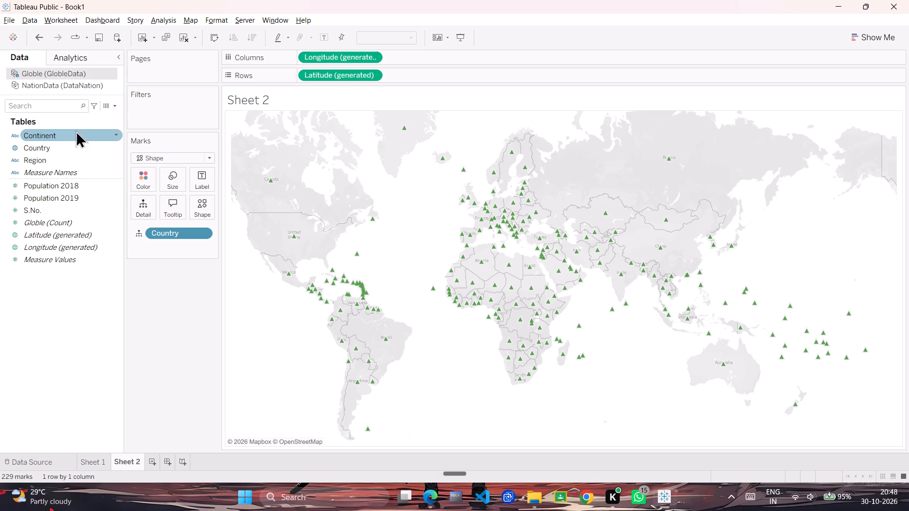
Start a new calculated field in the Globle data source and name it "inc dec".
left_click(116, 107)
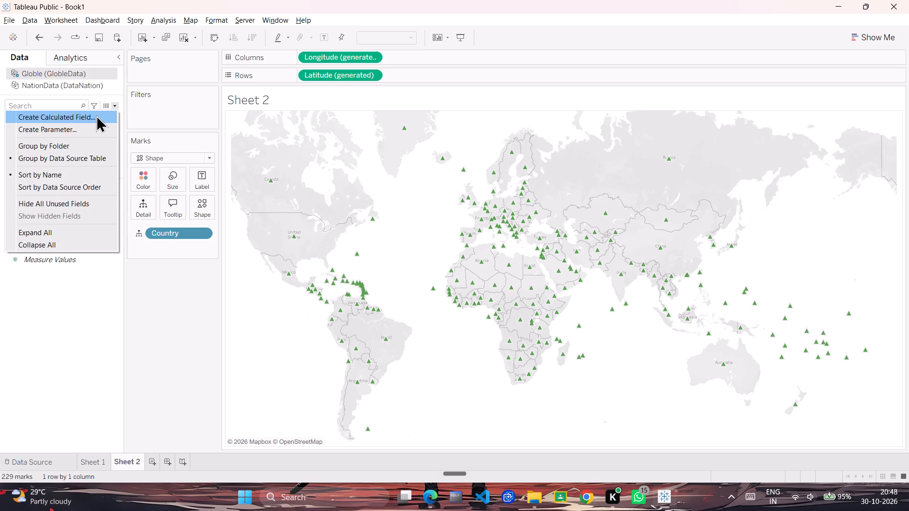
left_click(96, 115)
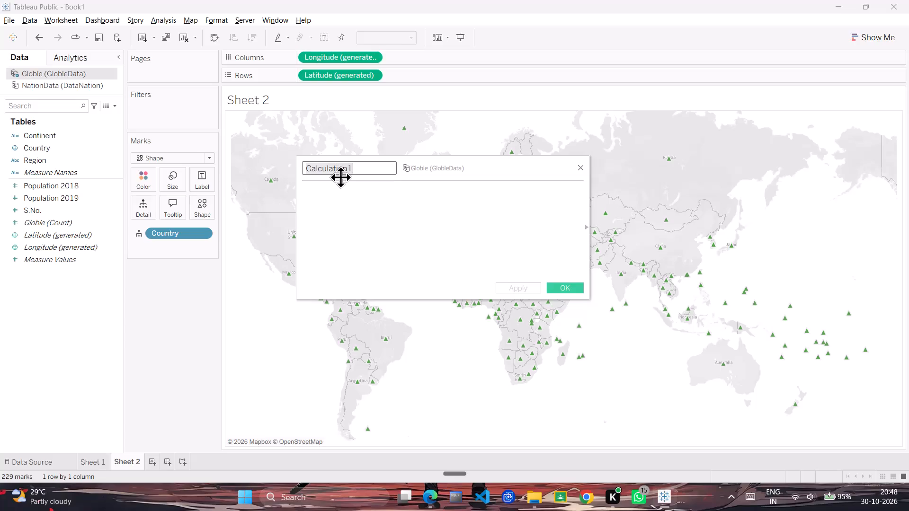
type("inc")
key("space")
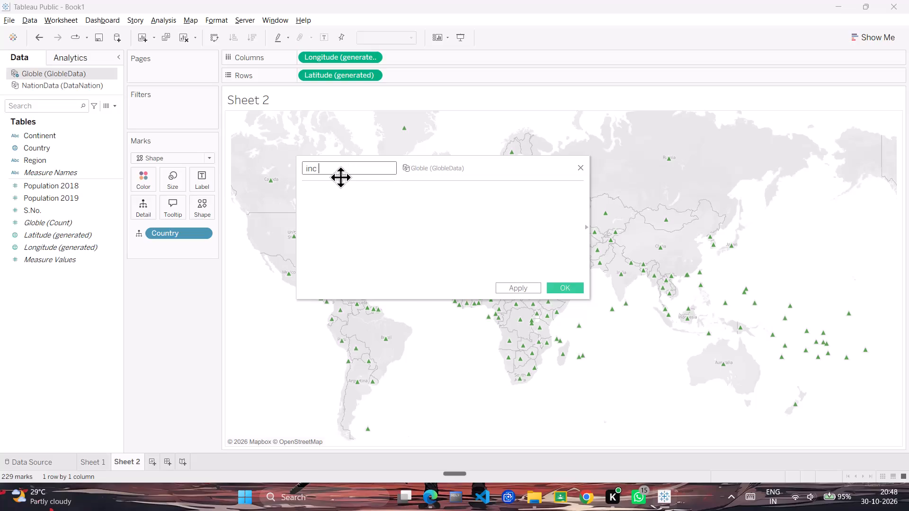
key("d")
type("ic")
key("BackSpace")
key("BackSpace")
key("BackSpace")
type("dec")
key("space")
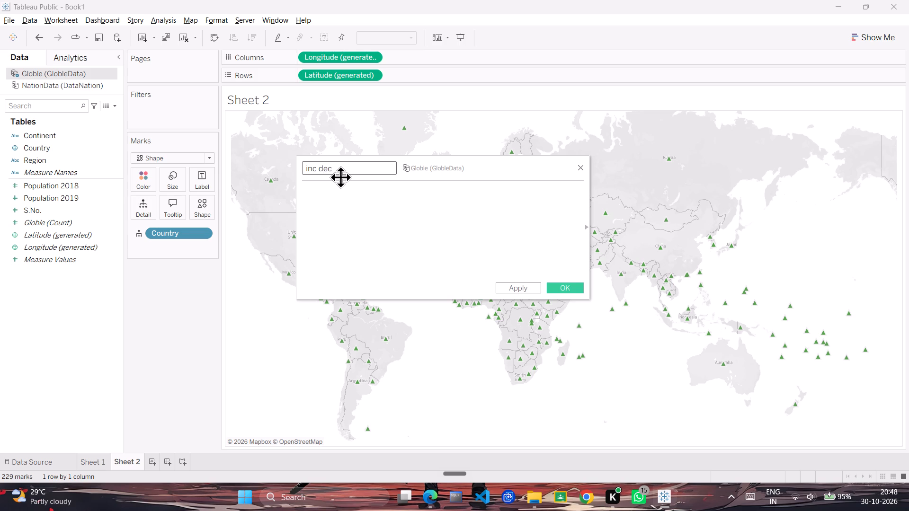
left_click(358, 188)
scroll(358, 189, "up", 1)
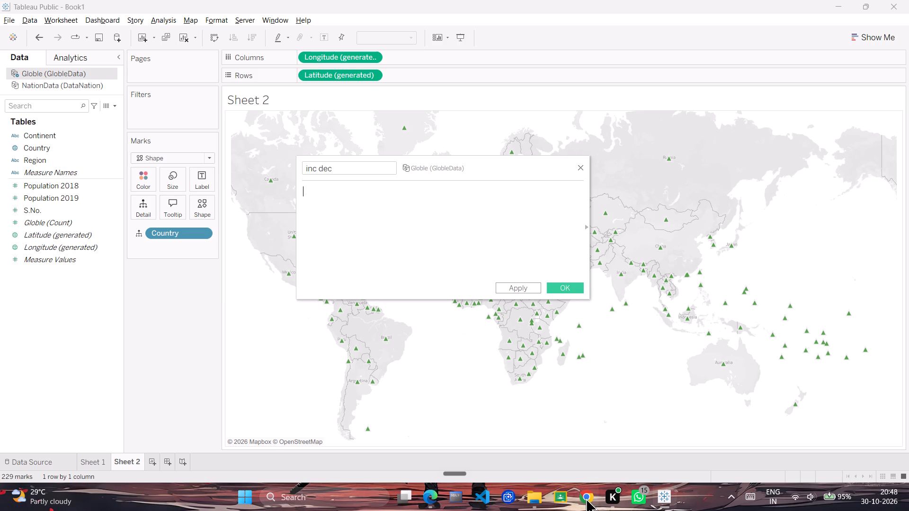
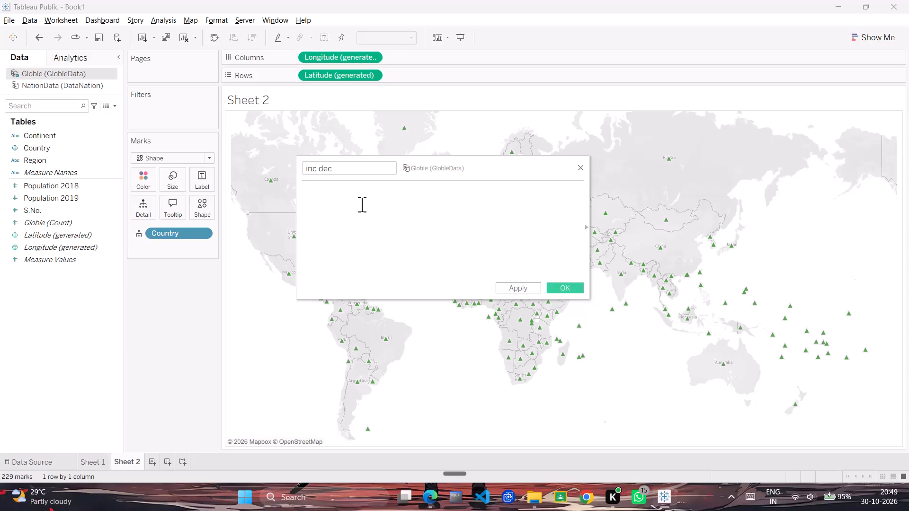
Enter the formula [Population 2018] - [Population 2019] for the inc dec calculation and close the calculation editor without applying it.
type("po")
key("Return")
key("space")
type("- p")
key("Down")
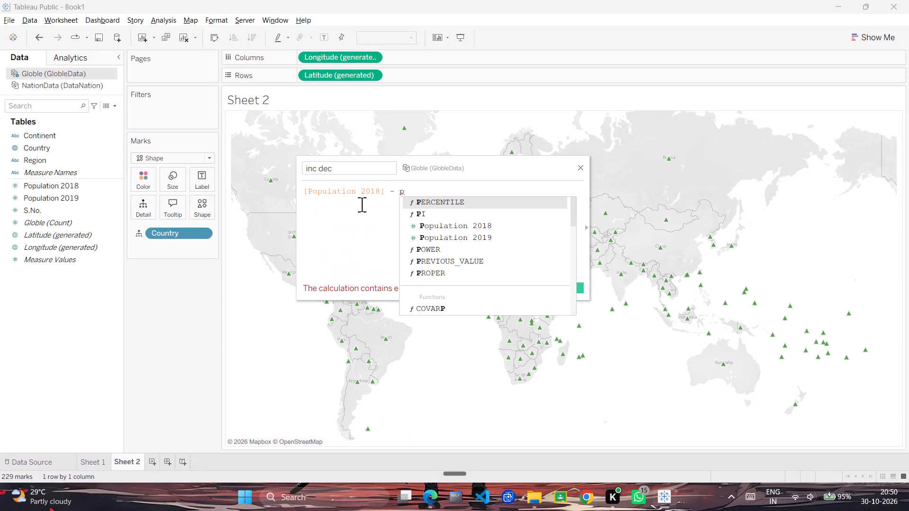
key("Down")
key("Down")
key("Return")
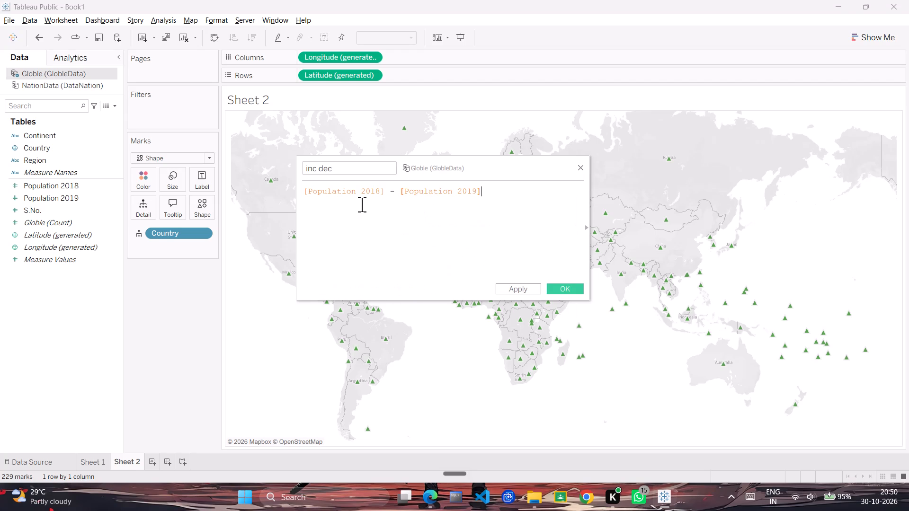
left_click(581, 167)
Close the Book1 workbook, choosing to save its changes and dismissing the Tableau Public sign-in window.
key("alt+F4")
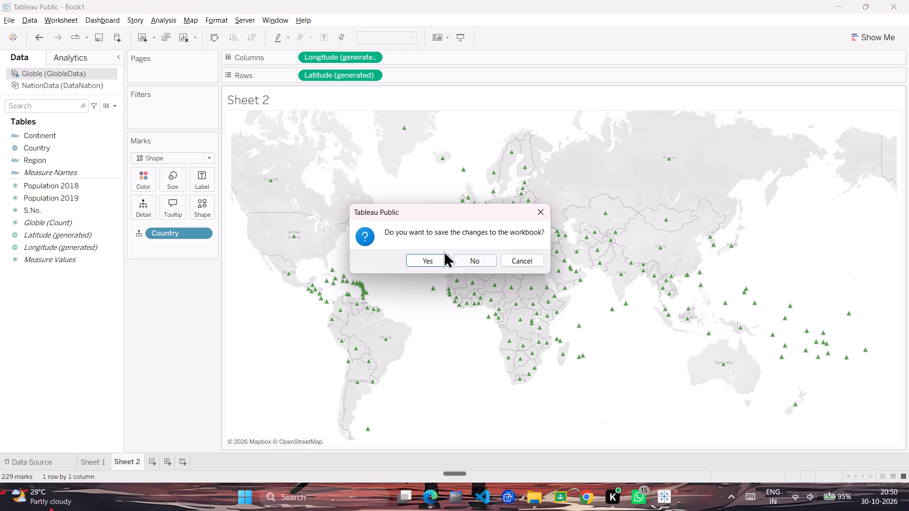
left_click(540, 211)
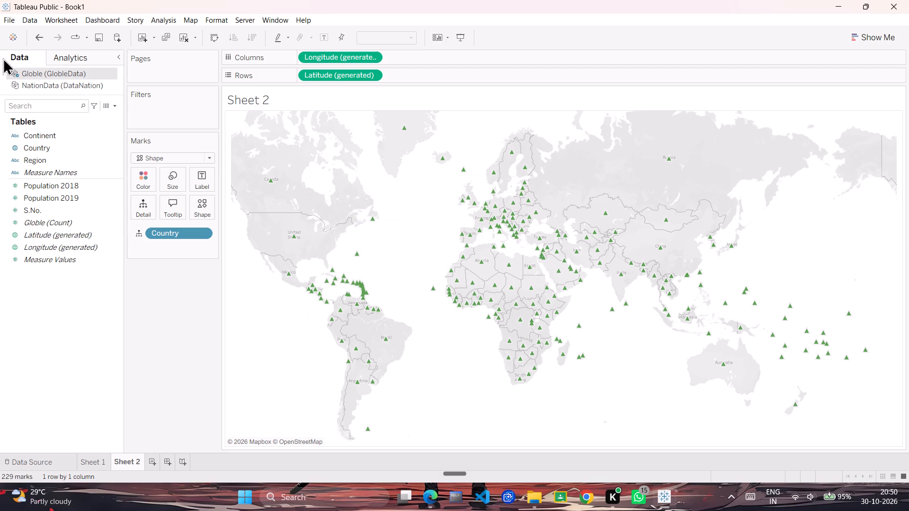
left_click(9, 16)
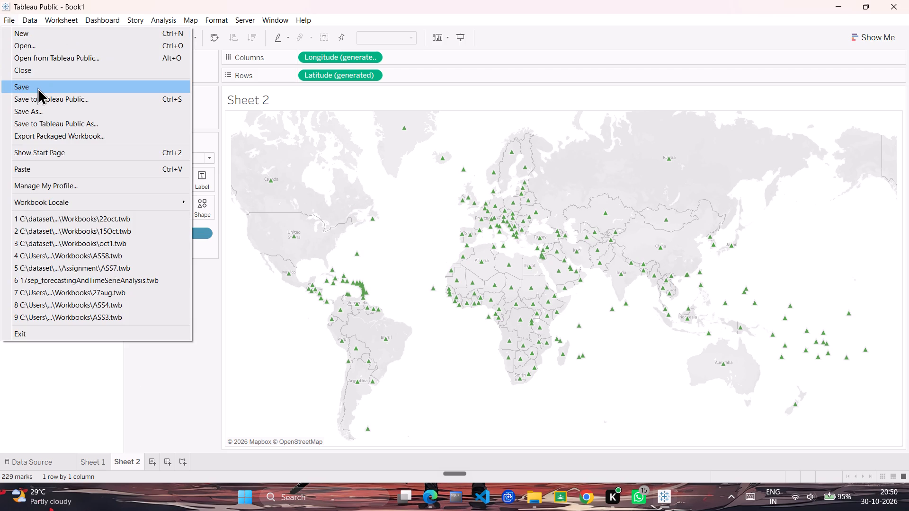
double_click(902, 4)
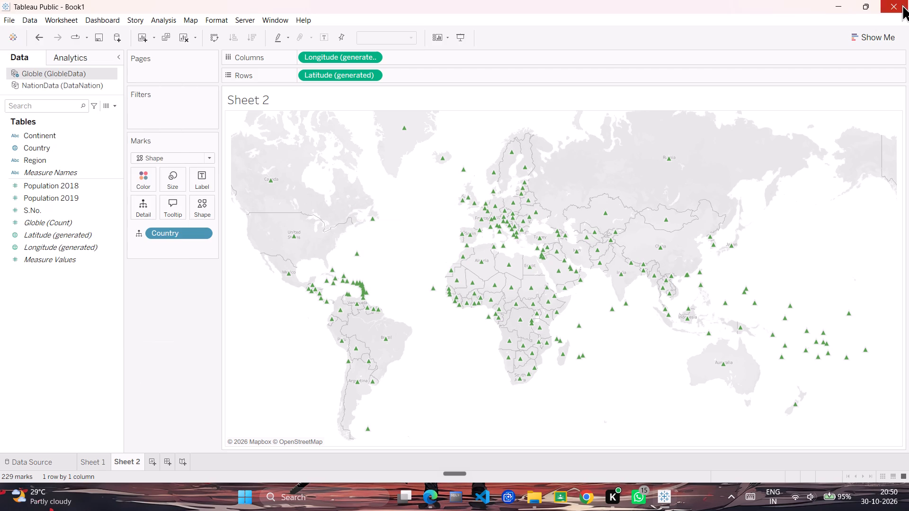
left_click(429, 264)
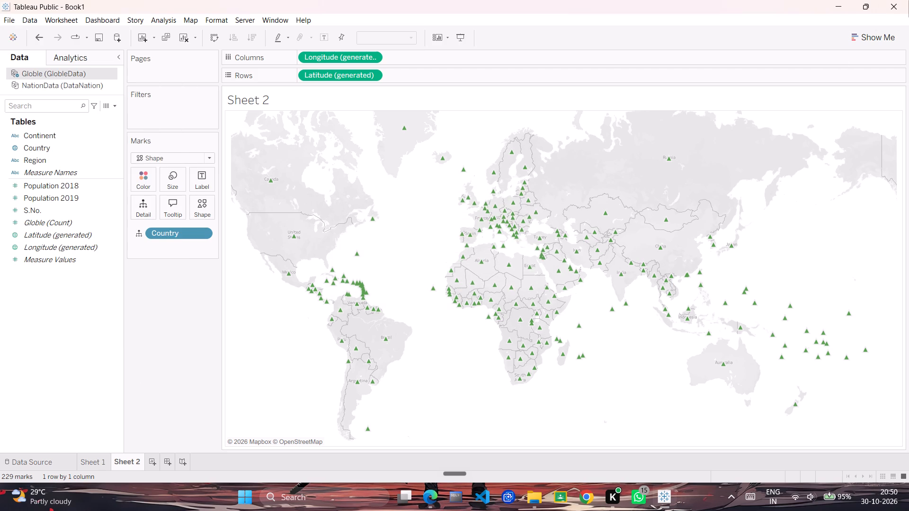
left_click(907, 1)
left_click(892, 7)
left_click(553, 91)
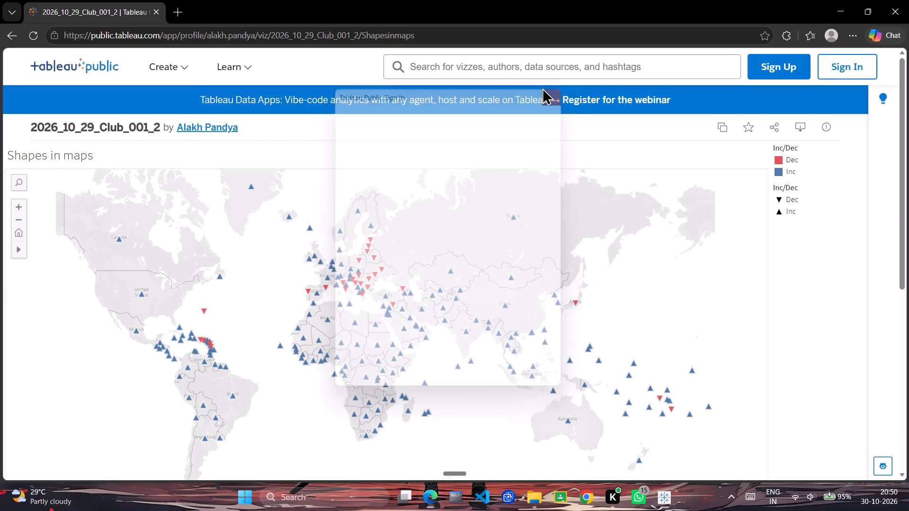
Close the Microsoft Edge window showing the Shapes in maps reference viz.
key("alt+F4")
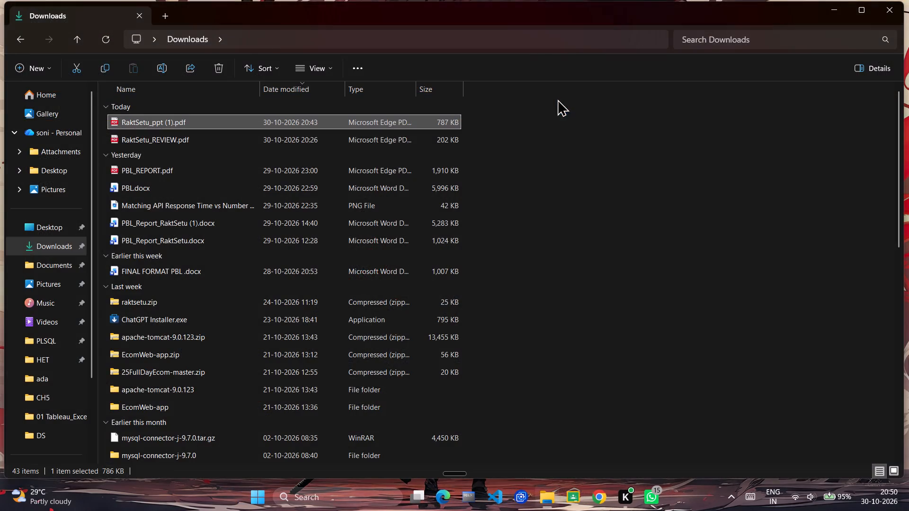